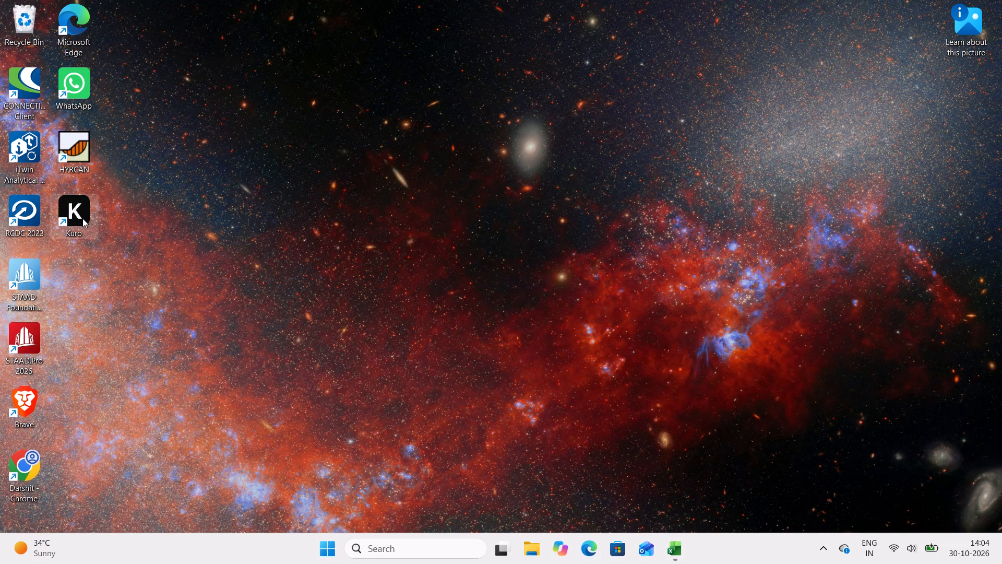
Switch to the Book1 workbook in Excel and fill header cells F14:I14 with the light purple-pink of the adjacent table's header.
{"action": "left_click", "coordinate": [684, 549]}
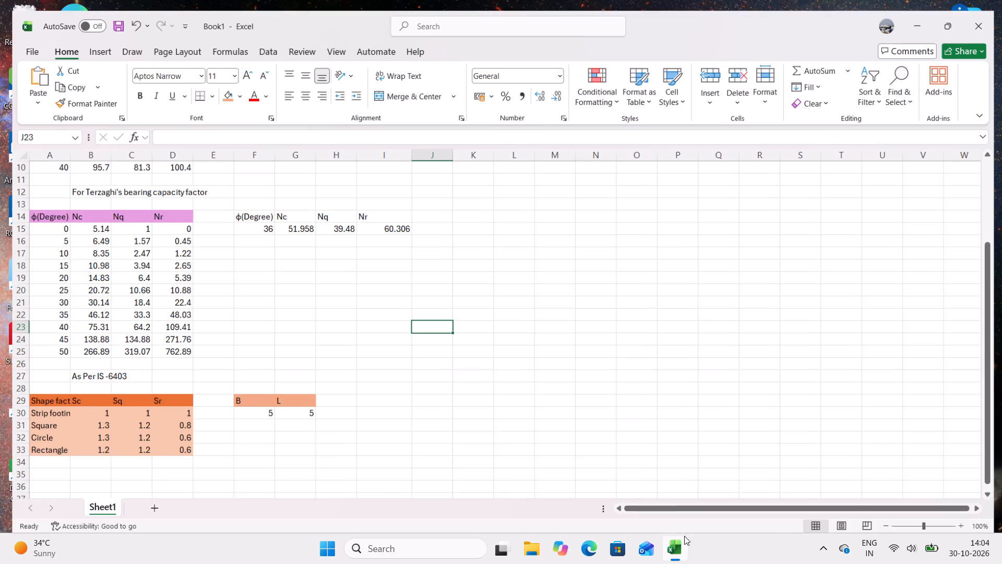
{"action": "left_click", "coordinate": [362, 366]}
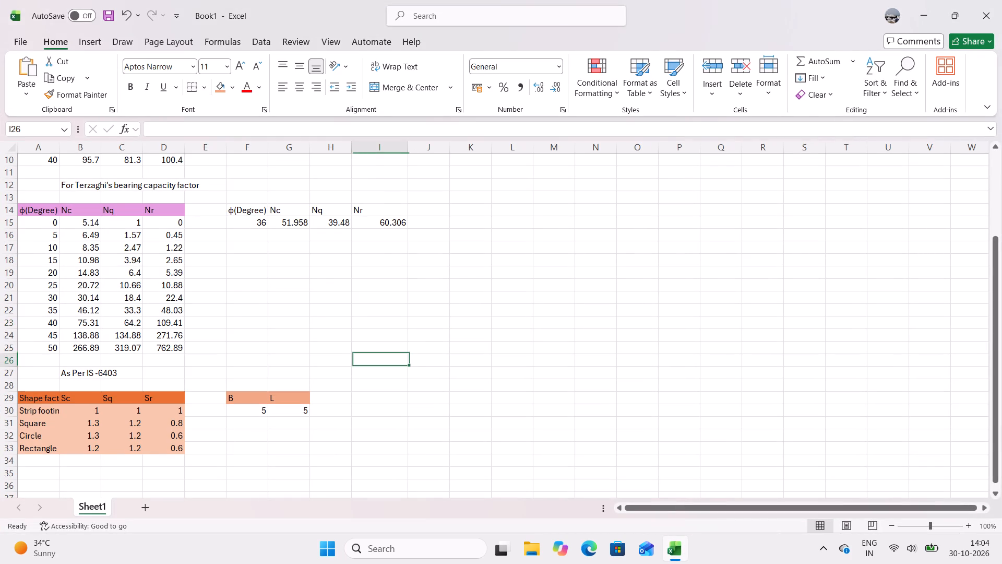
{"action": "left_click", "coordinate": [256, 227]}
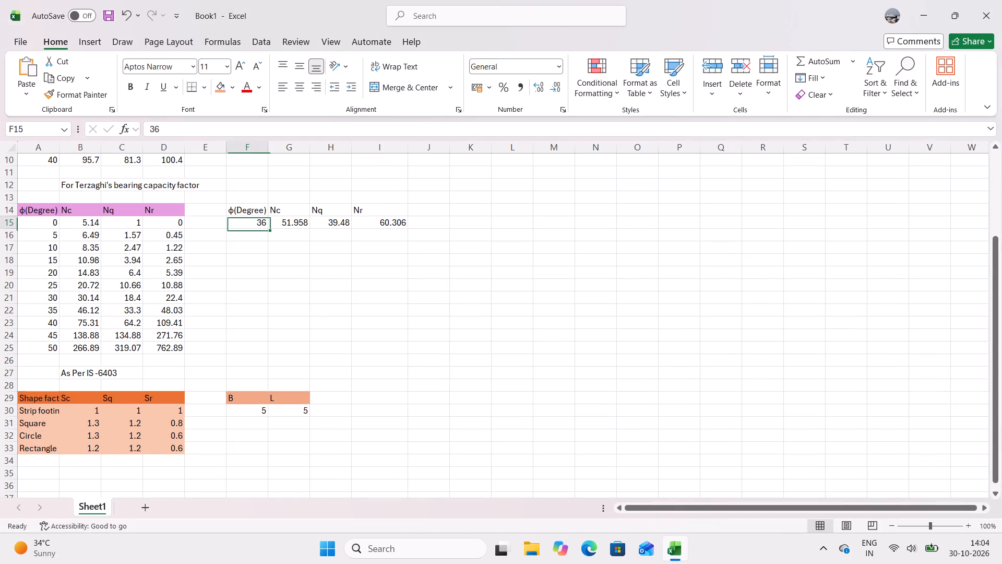
{"action": "left_click_drag", "start_coordinate": [247, 206], "coordinate": [365, 214]}
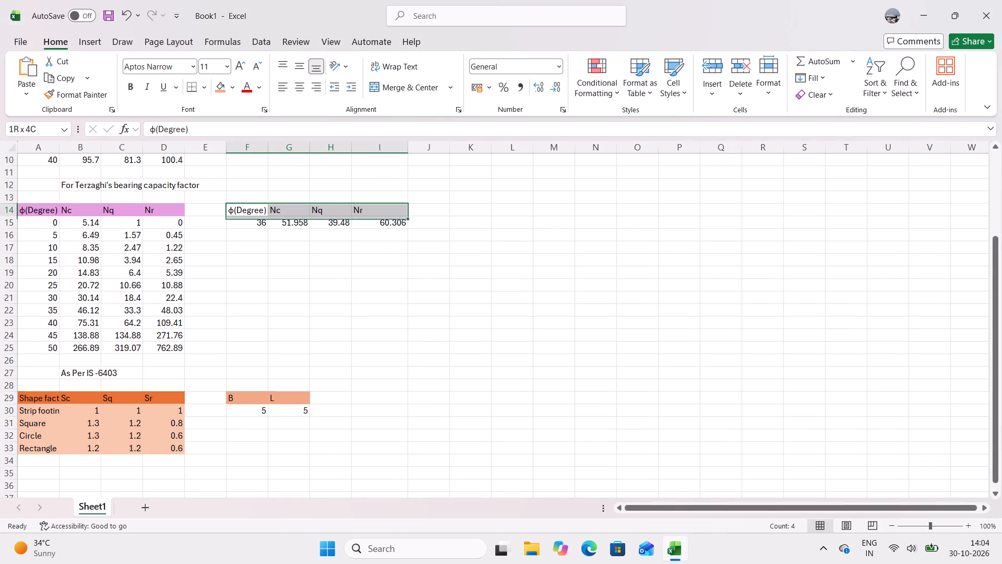
{"action": "left_click_drag", "start_coordinate": [365, 214], "coordinate": [376, 209]}
{"action": "left_click", "coordinate": [233, 91]}
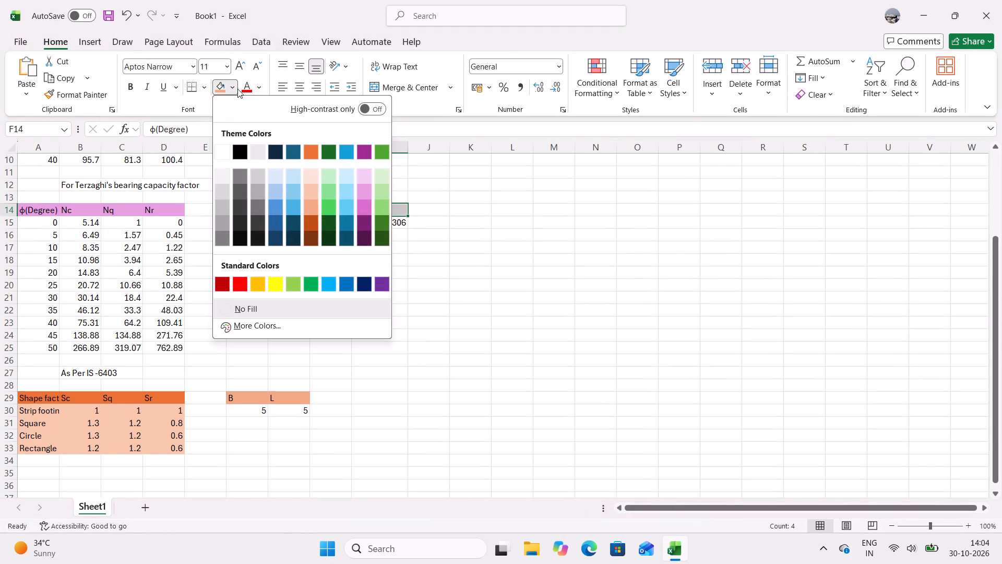
{"action": "left_click", "coordinate": [365, 190]}
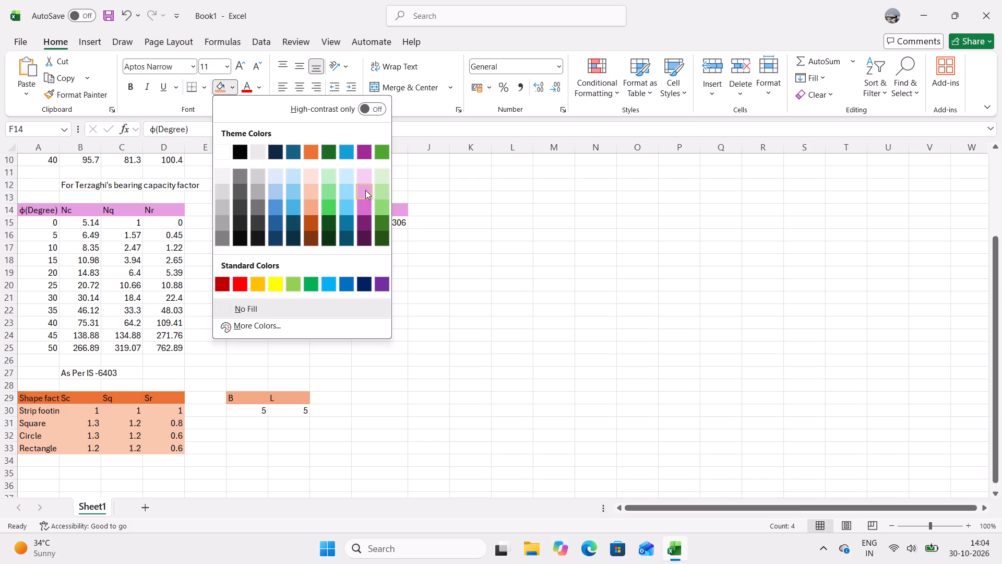
Fill the φ input cell F15 with the palest purple-pink theme colour.
{"action": "left_click", "coordinate": [251, 222]}
{"action": "left_click_drag", "start_coordinate": [251, 222], "coordinate": [334, 222]}
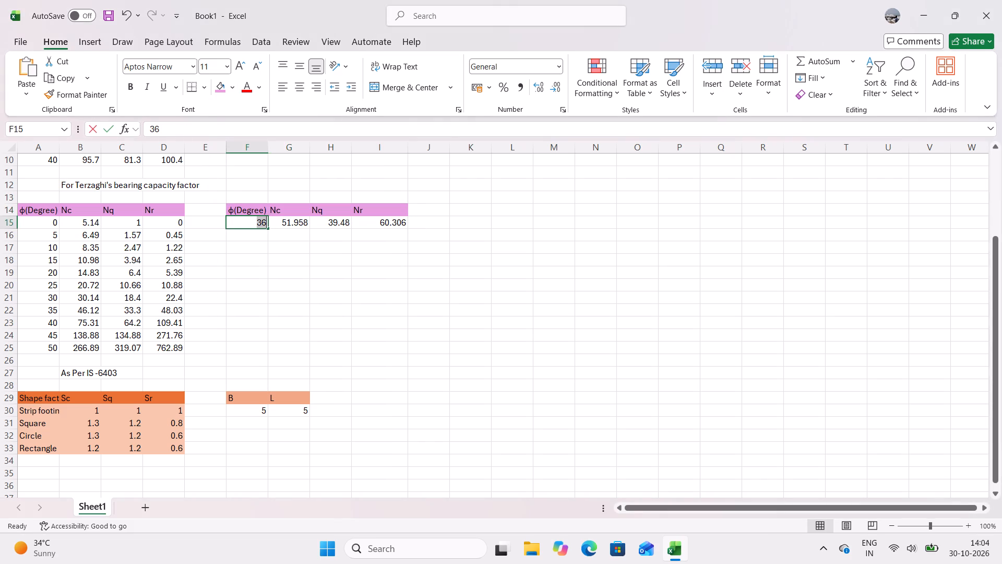
{"action": "left_click_drag", "start_coordinate": [334, 222], "coordinate": [335, 222]}
{"action": "left_click", "coordinate": [347, 251]}
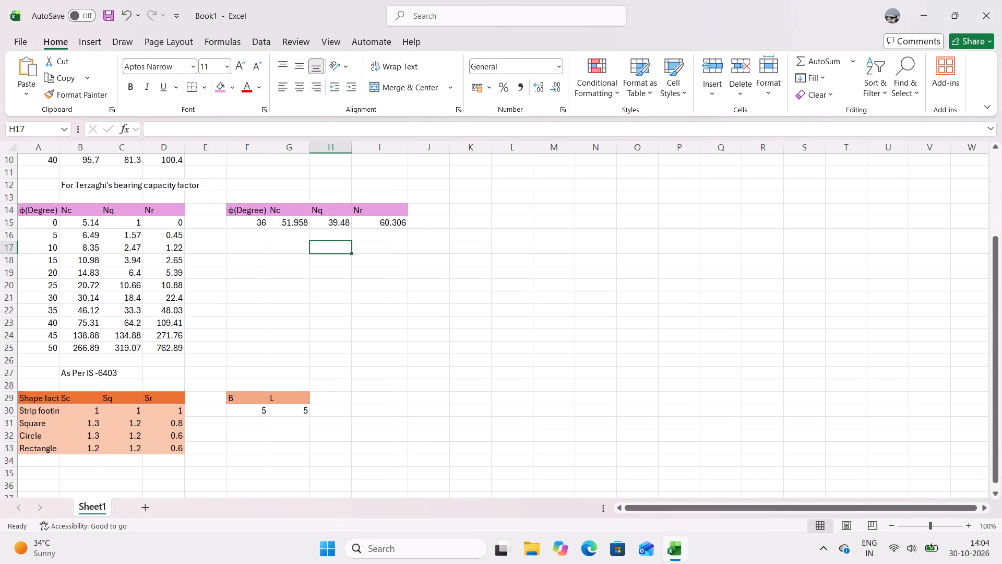
{"action": "left_click", "coordinate": [258, 222]}
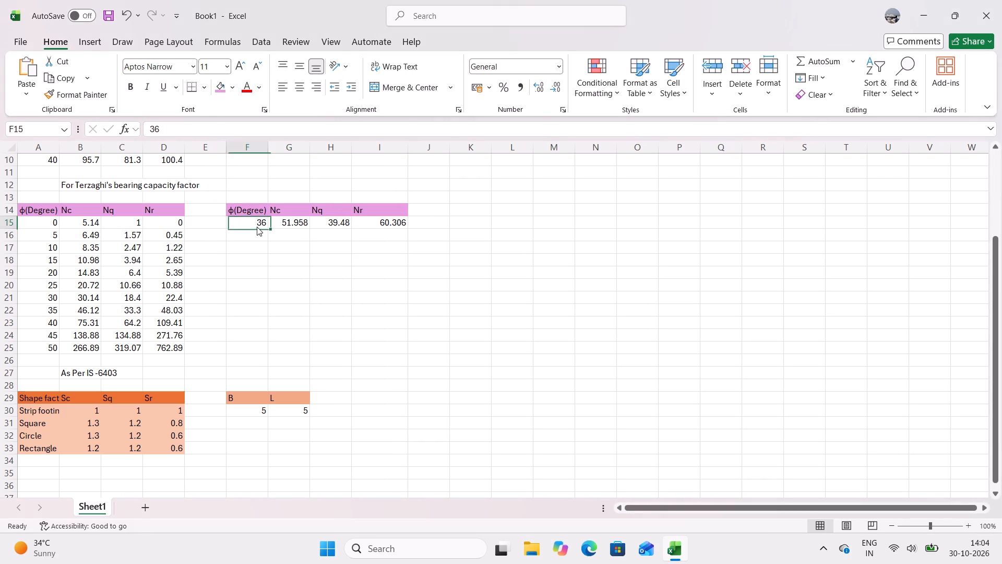
{"action": "right_click", "coordinate": [257, 227]}
{"action": "left_click", "coordinate": [260, 222]}
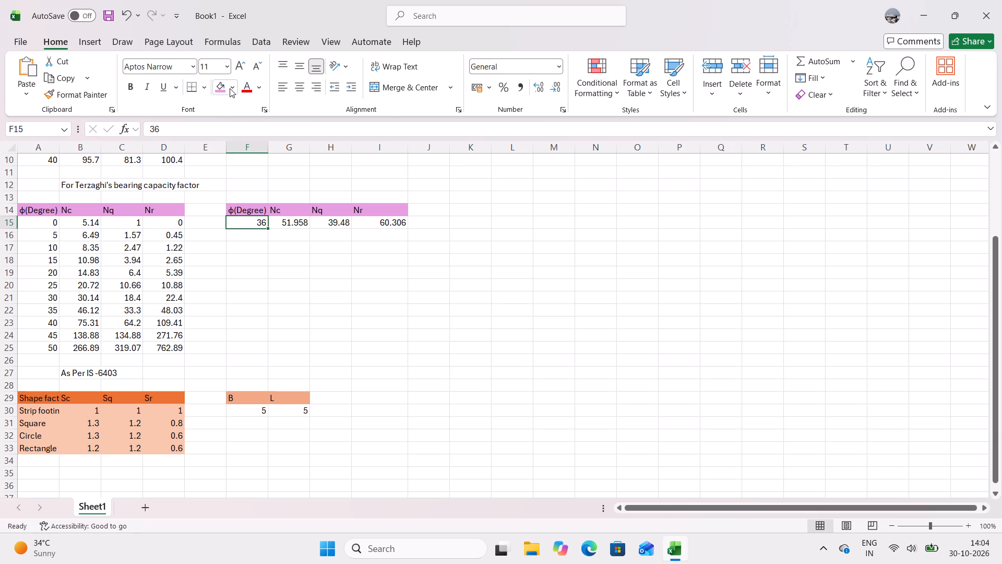
{"action": "left_click", "coordinate": [230, 88]}
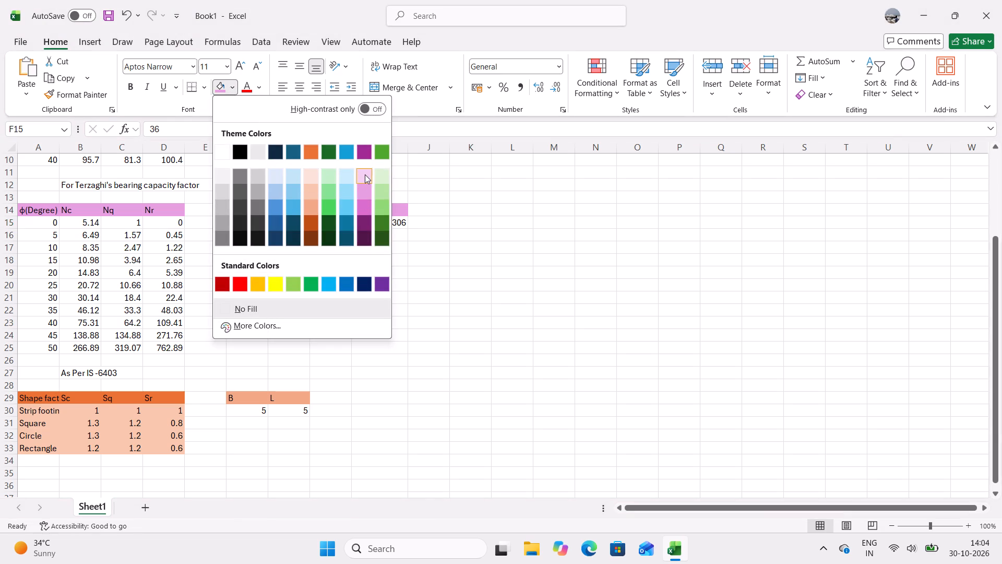
{"action": "left_click", "coordinate": [365, 174]}
{"action": "left_click", "coordinate": [323, 258]}
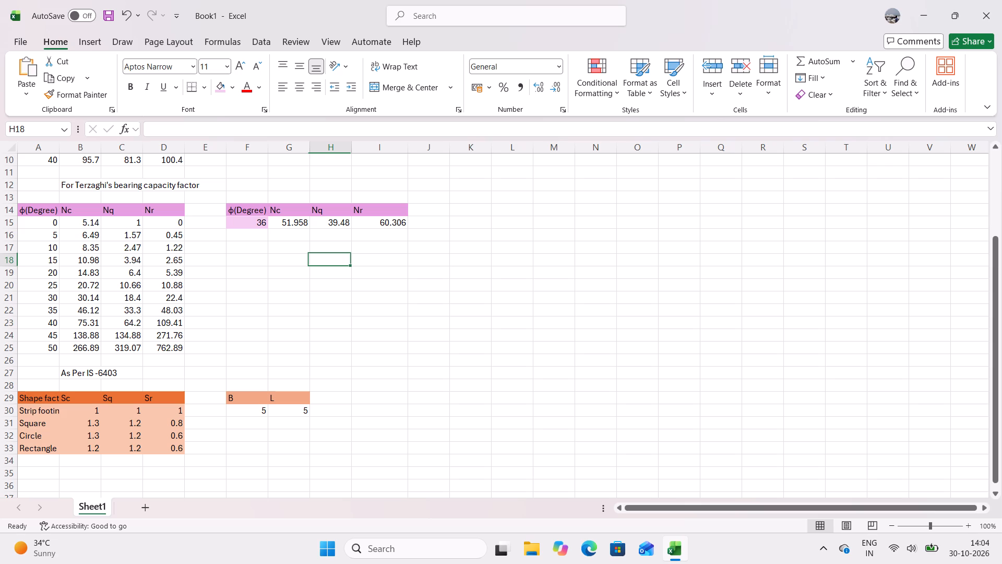
Fill the B and L input cells F30:G30 with the palest orange theme colour.
{"action": "left_click_drag", "start_coordinate": [254, 410], "coordinate": [284, 405]}
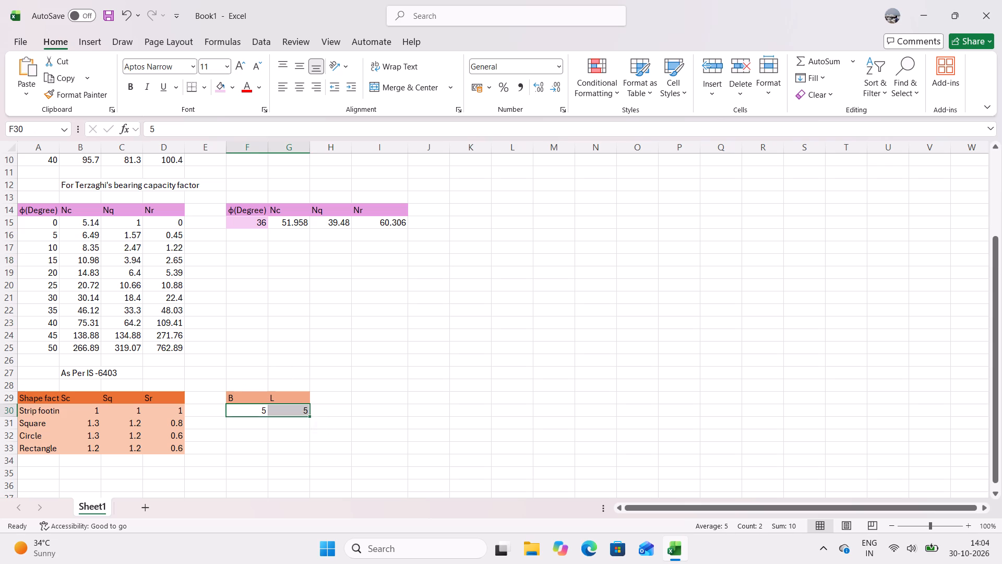
{"action": "left_click", "coordinate": [232, 88]}
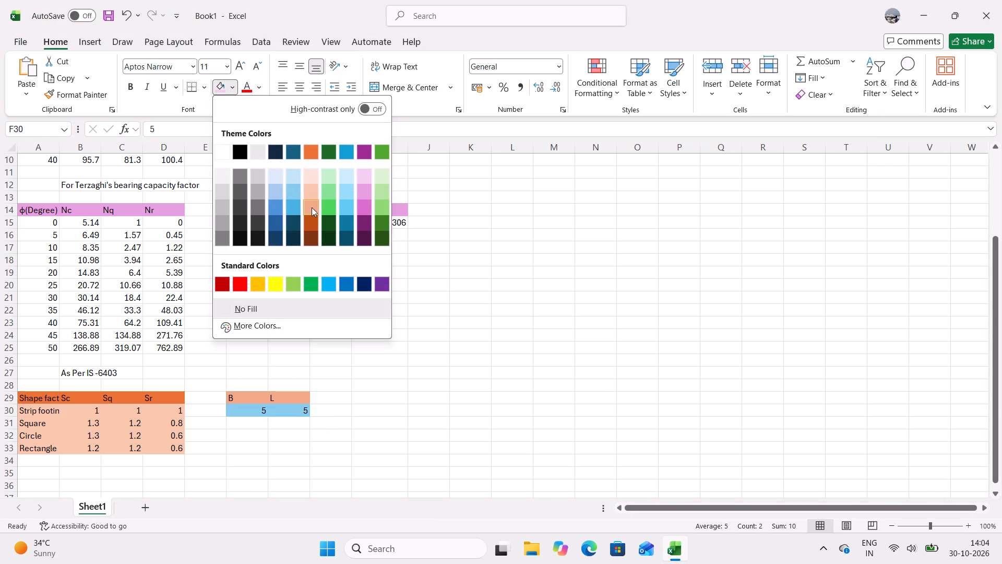
{"action": "left_click", "coordinate": [312, 174]}
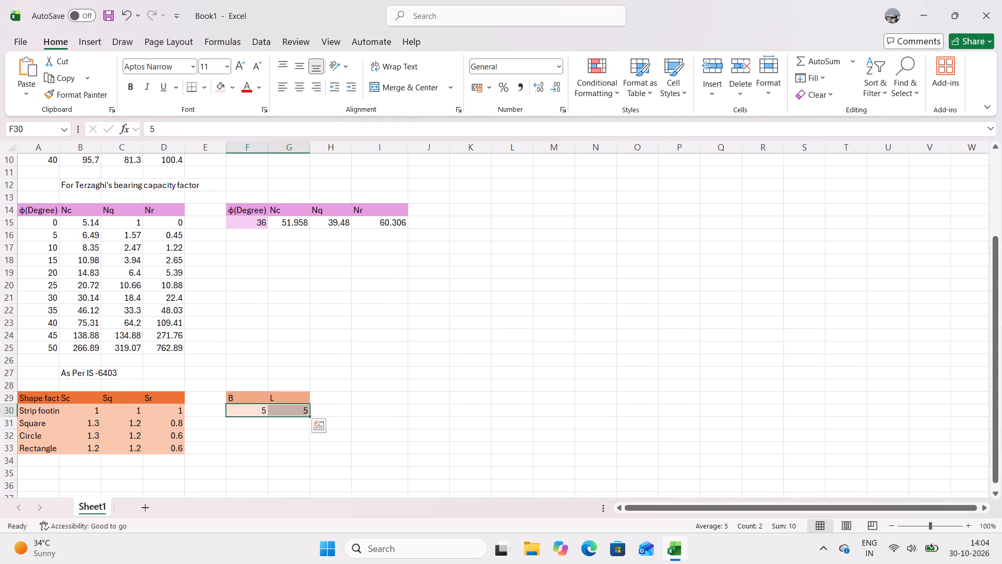
{"action": "left_click", "coordinate": [339, 352]}
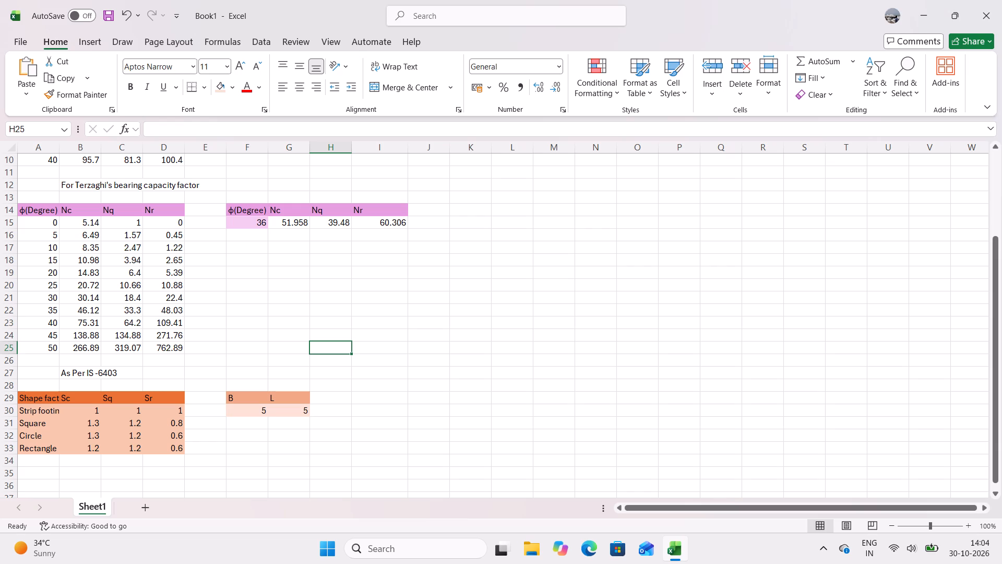
Set the footing dimensions to B = 6 in F30 and L = 3 in G30.
{"action": "left_click", "coordinate": [257, 412]}
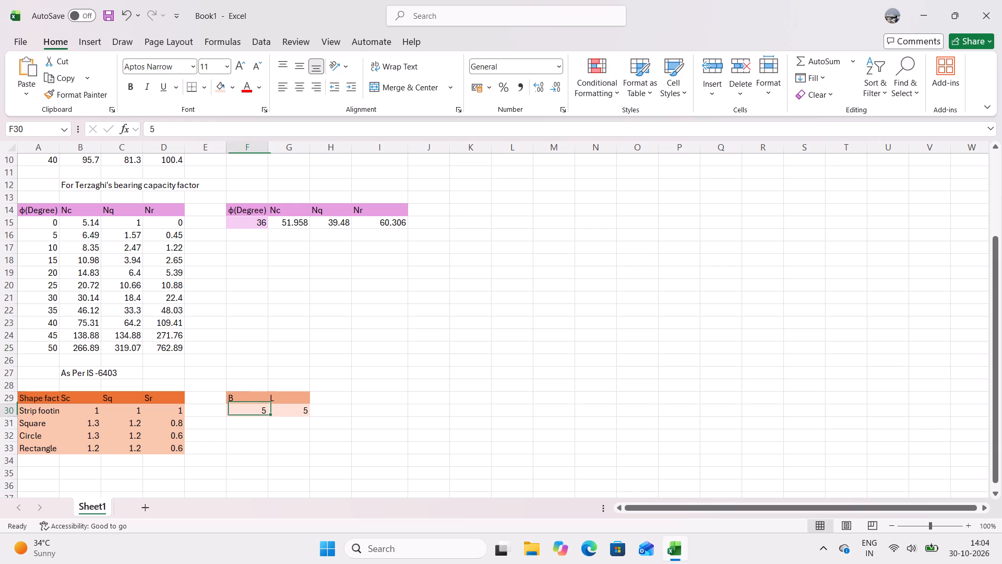
{"action": "key", "text": "6"}
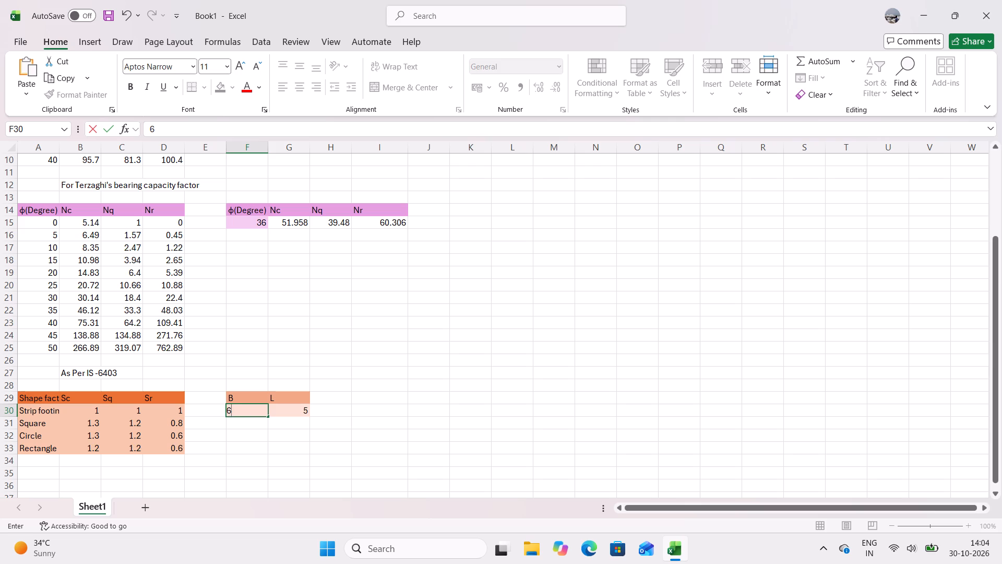
{"action": "key", "text": "Right"}
{"action": "key", "text": "3"}
{"action": "key", "text": "Right"}
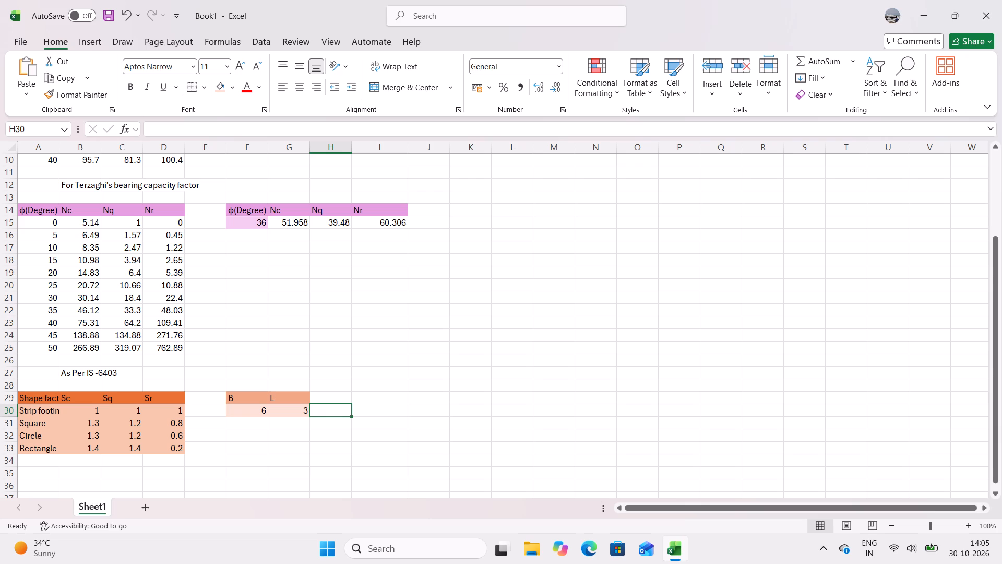
{"action": "left_click", "coordinate": [256, 411]}
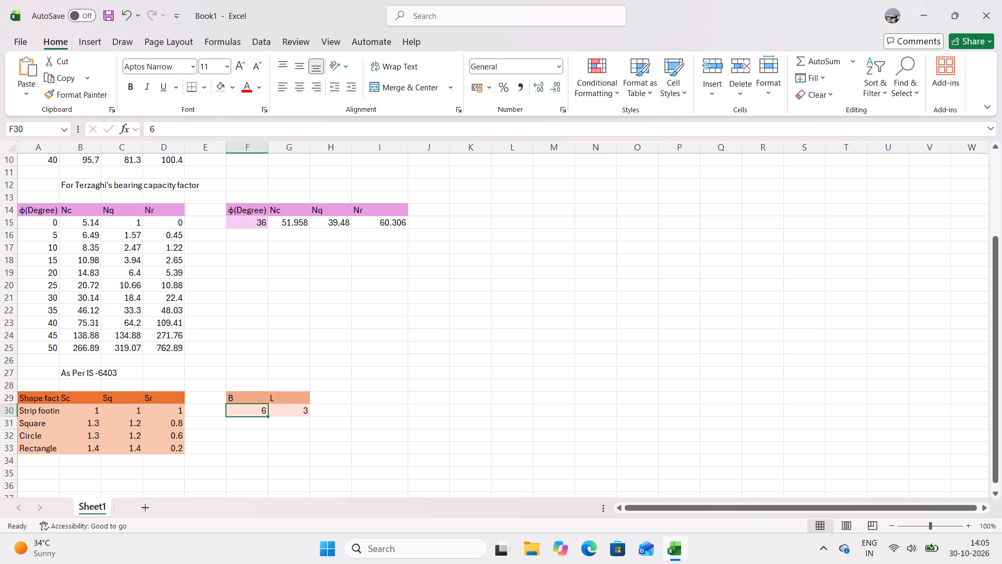
{"action": "left_click", "coordinate": [371, 258]}
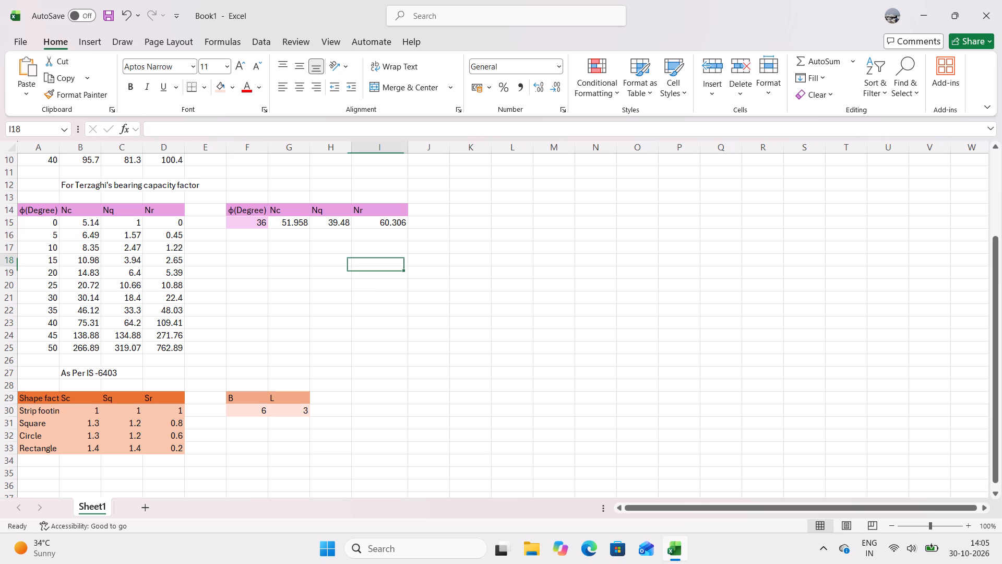
Set the friction angle φ in cell F15 to 25 degrees.
{"action": "left_click", "coordinate": [254, 219]}
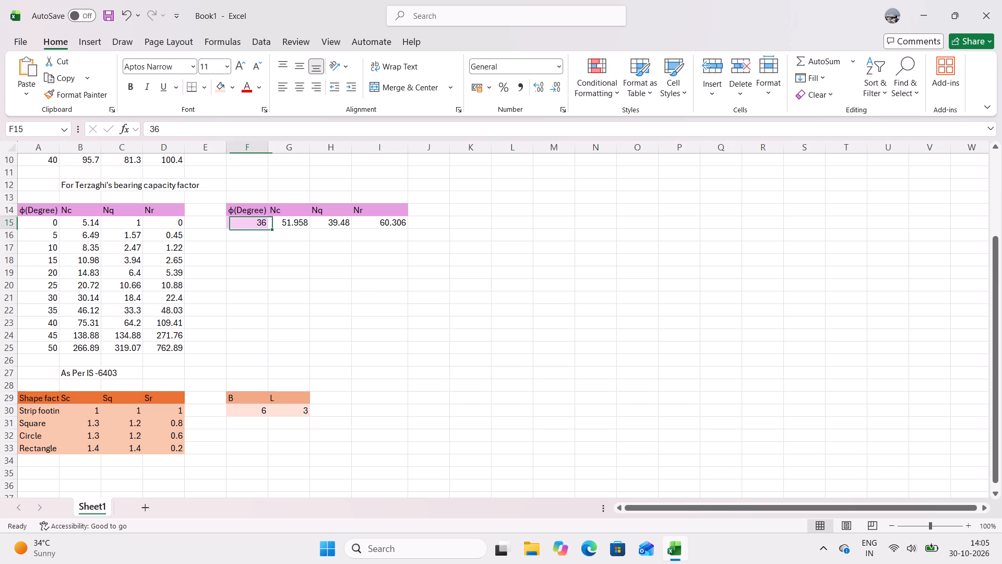
{"action": "type", "text": "26"}
{"action": "key", "text": "BackSpace"}
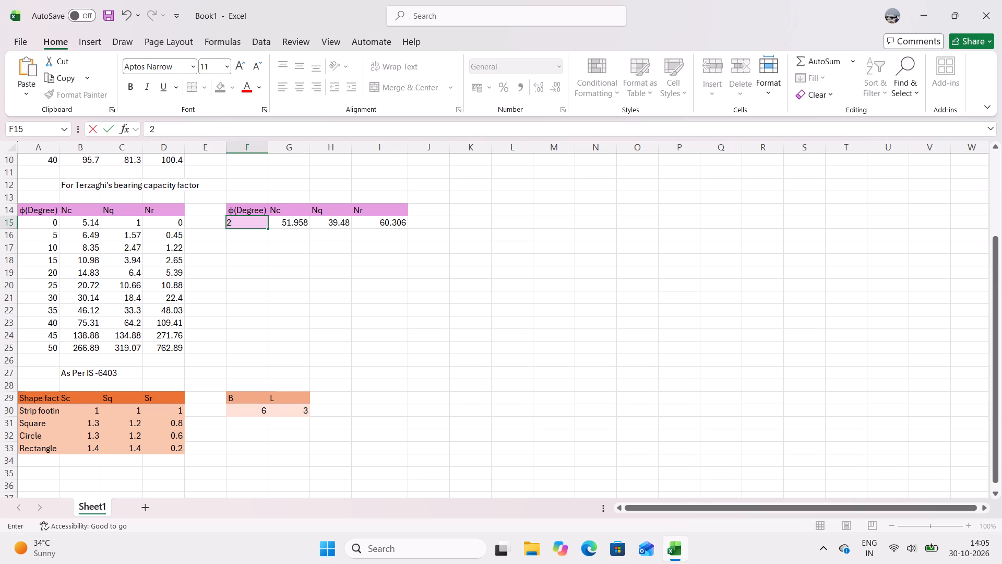
{"action": "key", "text": "5"}
{"action": "left_click", "coordinate": [284, 261]}
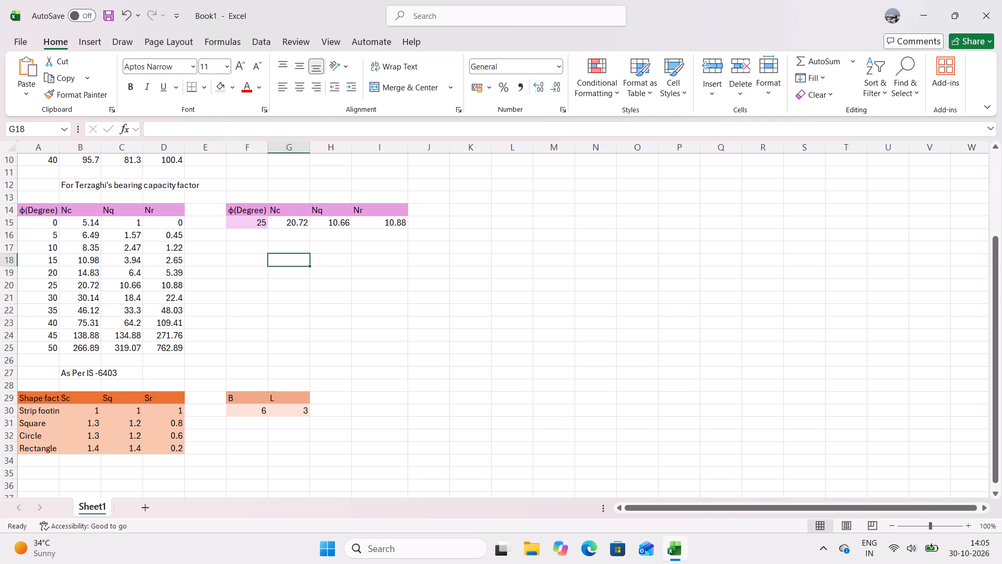
Review the Circle and Rectangle shape factor rows and the bearing capacity factor tables above them.
{"action": "left_click", "coordinate": [46, 439]}
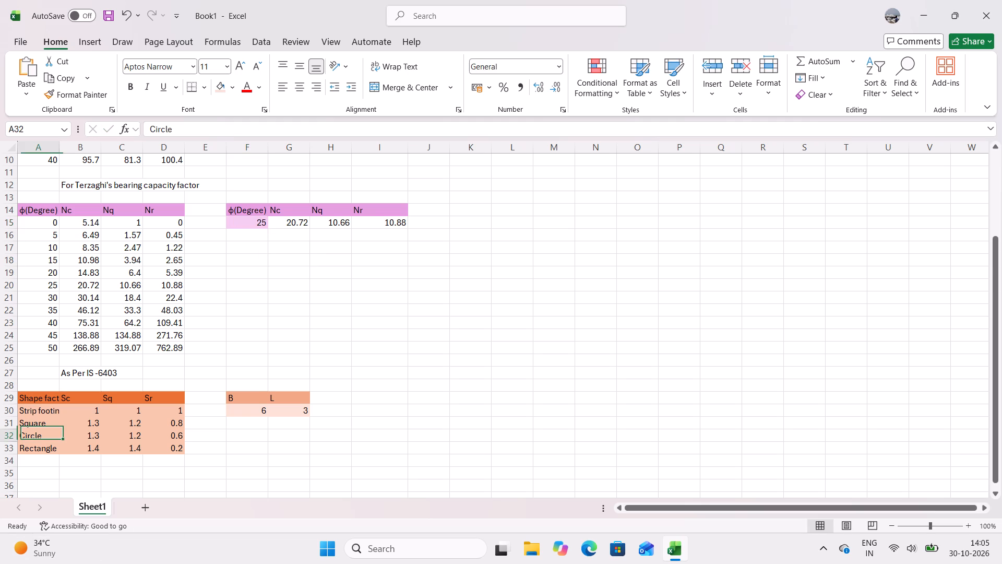
{"action": "left_click", "coordinate": [51, 454]}
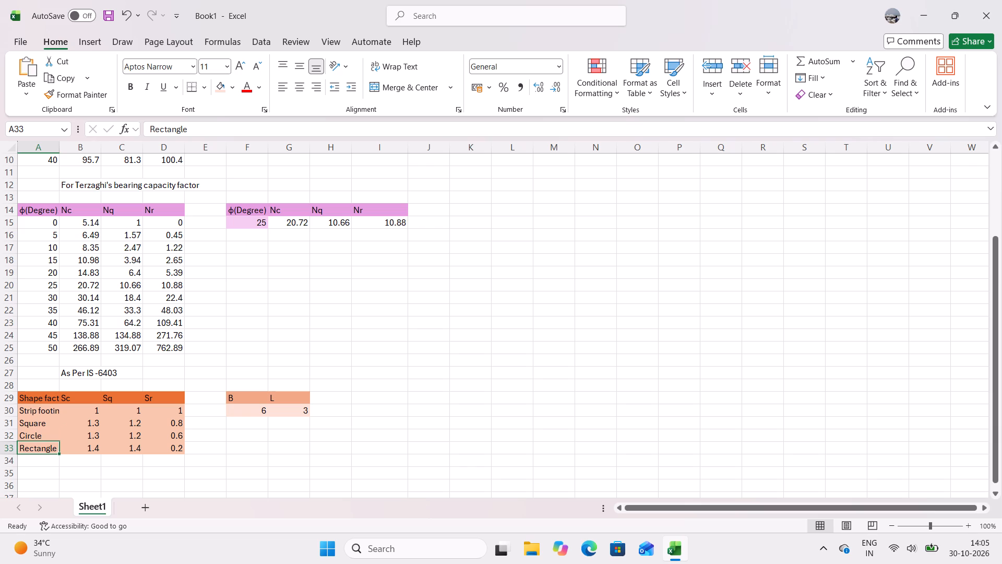
{"action": "scroll", "coordinate": [343, 307], "scroll_direction": "down", "scroll_amount": 3}
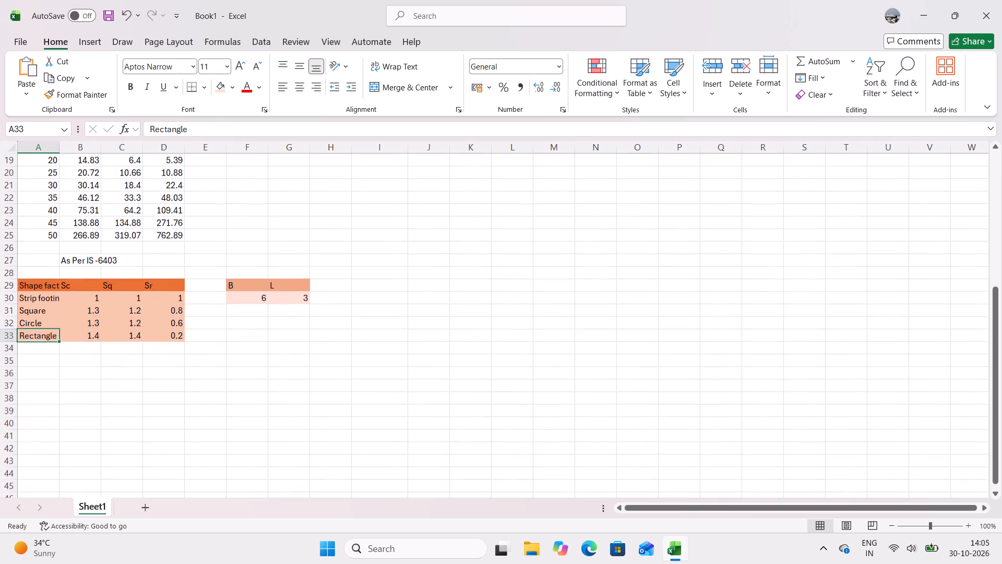
{"action": "scroll", "coordinate": [343, 307], "scroll_direction": "up", "scroll_amount": 8}
{"action": "scroll", "coordinate": [343, 307], "scroll_direction": "down", "scroll_amount": 4}
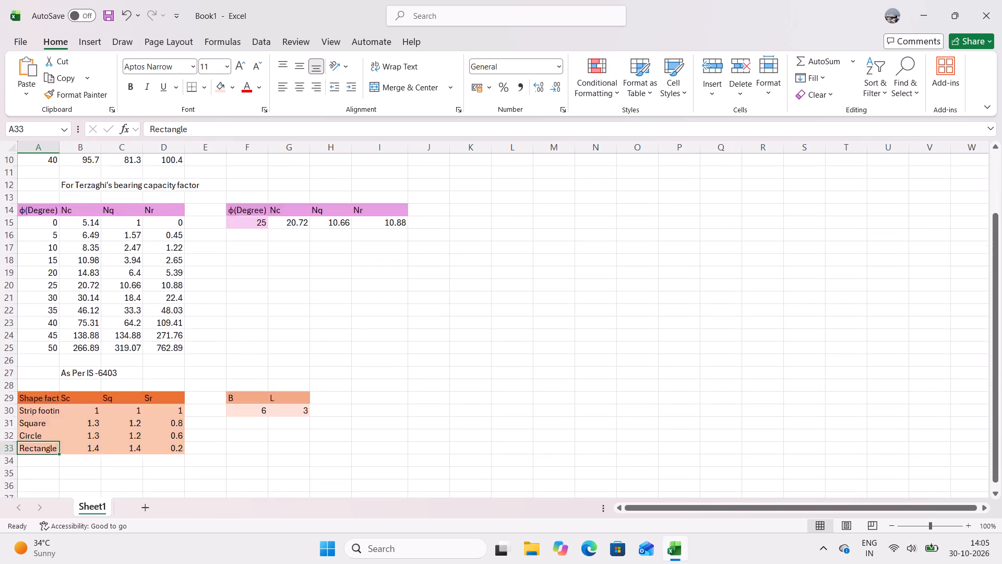
{"action": "scroll", "coordinate": [343, 307], "scroll_direction": "down", "scroll_amount": 3}
{"action": "scroll", "coordinate": [343, 307], "scroll_direction": "up", "scroll_amount": 5}
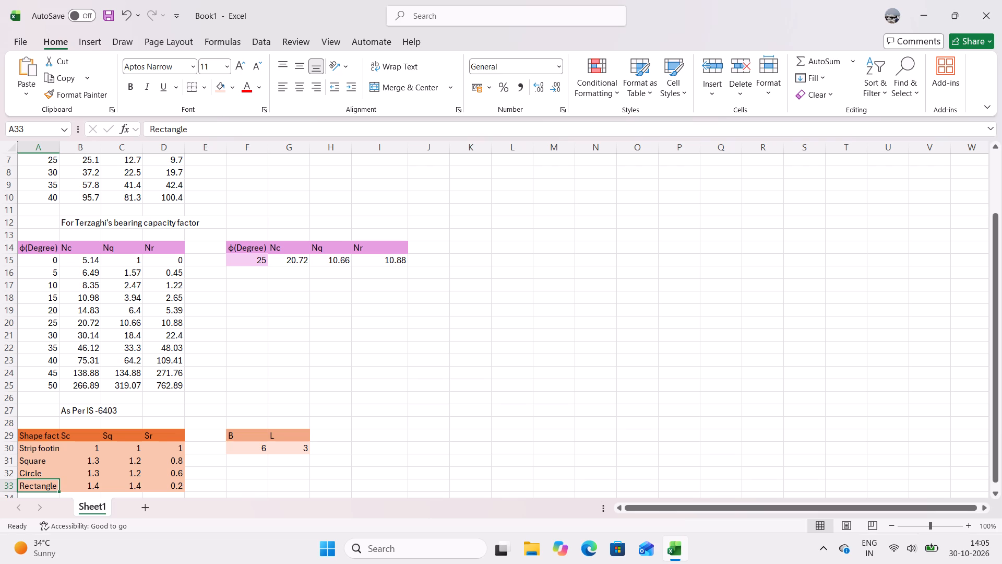
Enter the heading "DEPTH FACTOR" in cell A35, below the shape factor table.
{"action": "scroll", "coordinate": [343, 307], "scroll_direction": "down", "scroll_amount": 2}
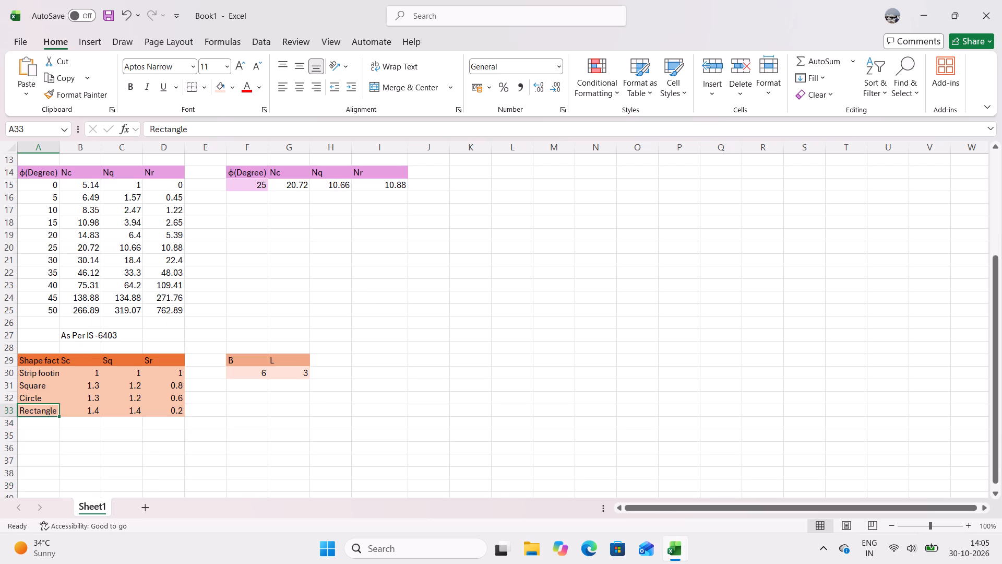
{"action": "scroll", "coordinate": [309, 310], "scroll_direction": "down", "scroll_amount": 4}
{"action": "left_click", "coordinate": [51, 288]}
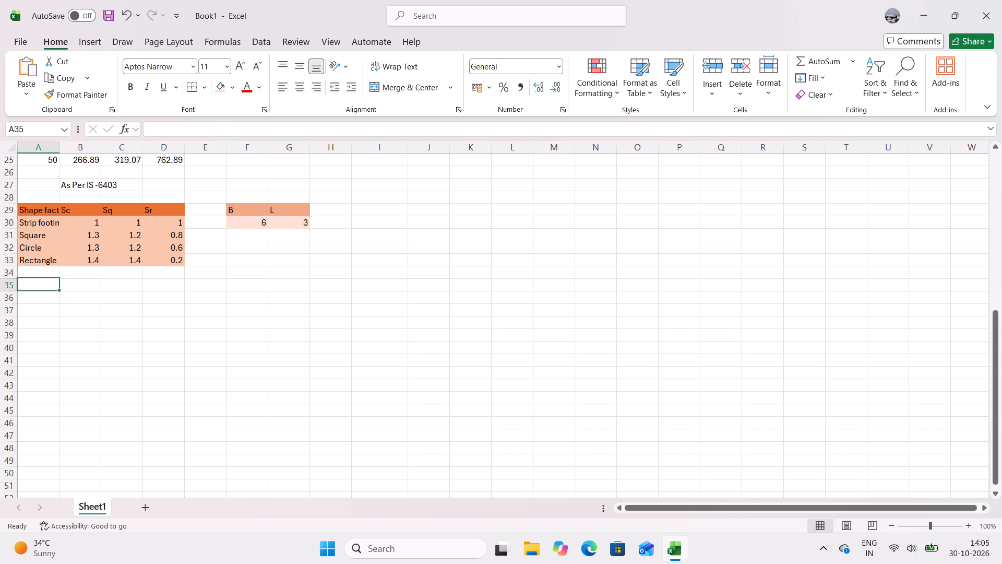
{"action": "type", "text": "DEPTH"}
{"action": "key", "text": "space"}
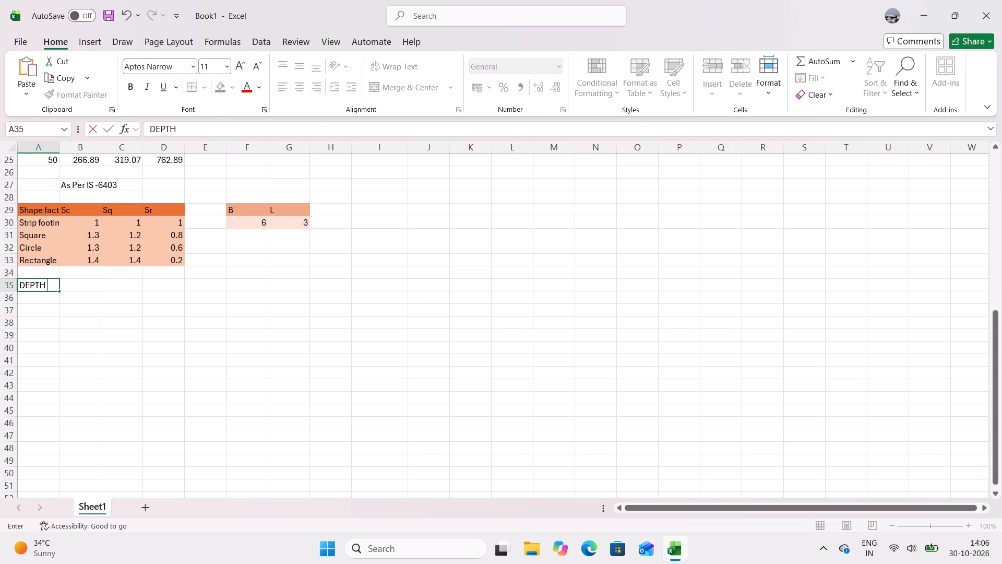
{"action": "type", "text": "FAC"}
{"action": "type", "text": "TOR"}
{"action": "left_click", "coordinate": [47, 287]}
{"action": "left_click", "coordinate": [47, 322]}
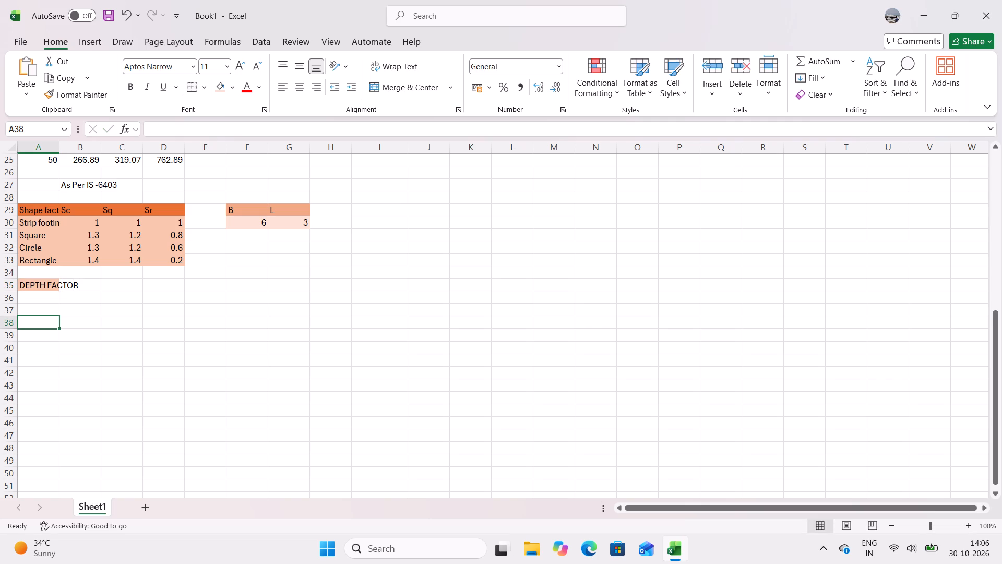
Change the fill colour of the DEPTH FACTOR heading cell A35 to white.
{"action": "left_click", "coordinate": [89, 284]}
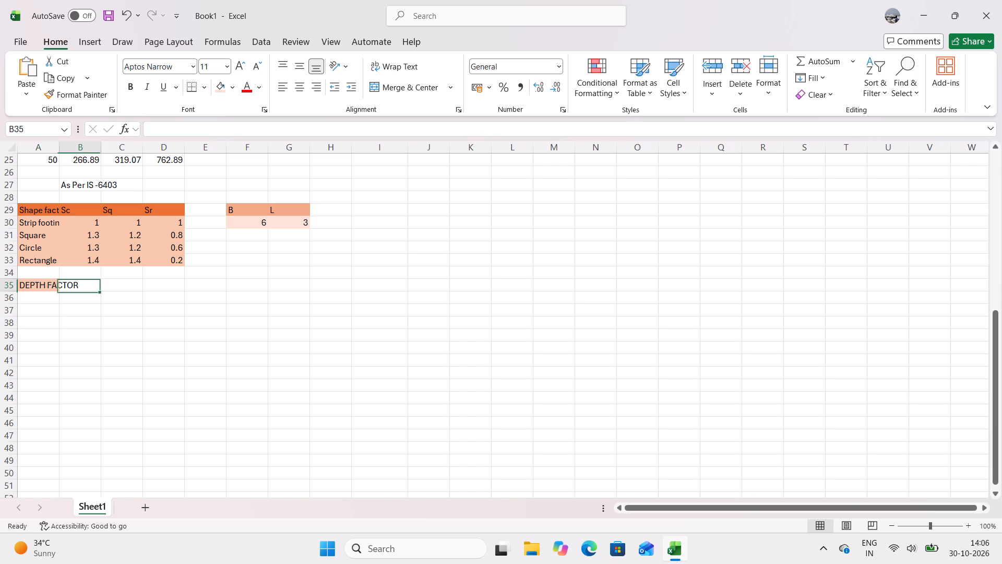
{"action": "left_click", "coordinate": [46, 288]}
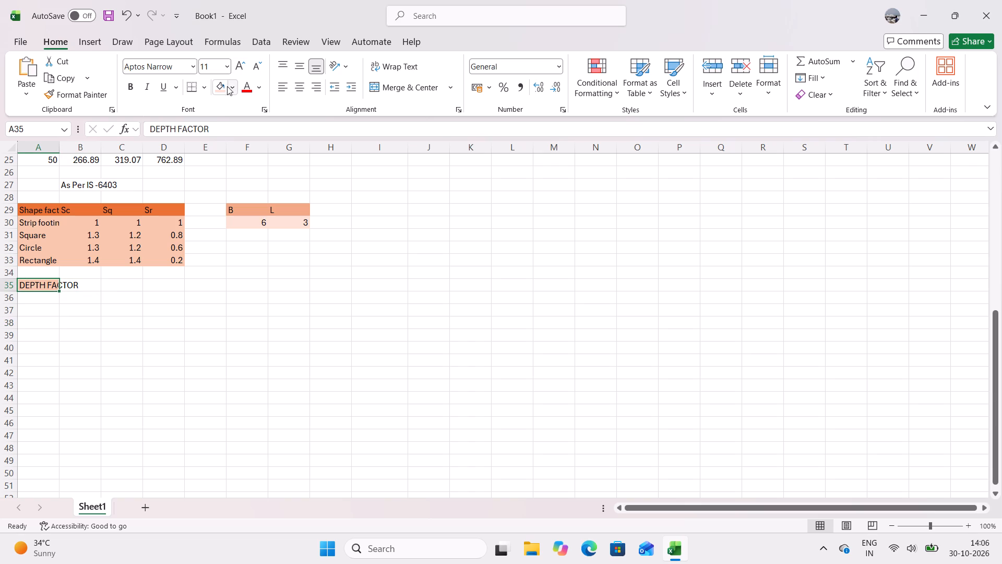
{"action": "left_click", "coordinate": [230, 85]}
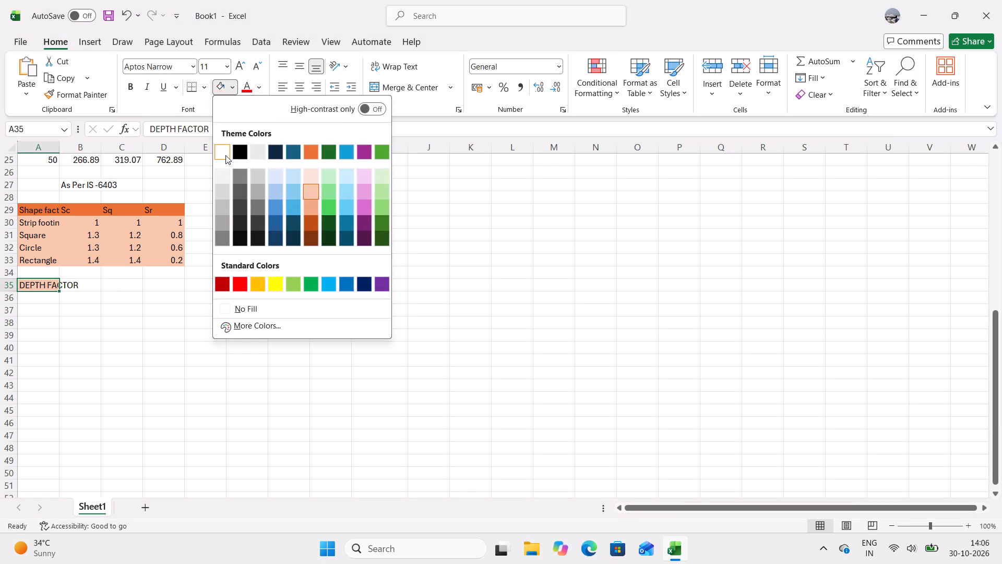
{"action": "left_click", "coordinate": [225, 155]}
{"action": "left_click", "coordinate": [35, 312]}
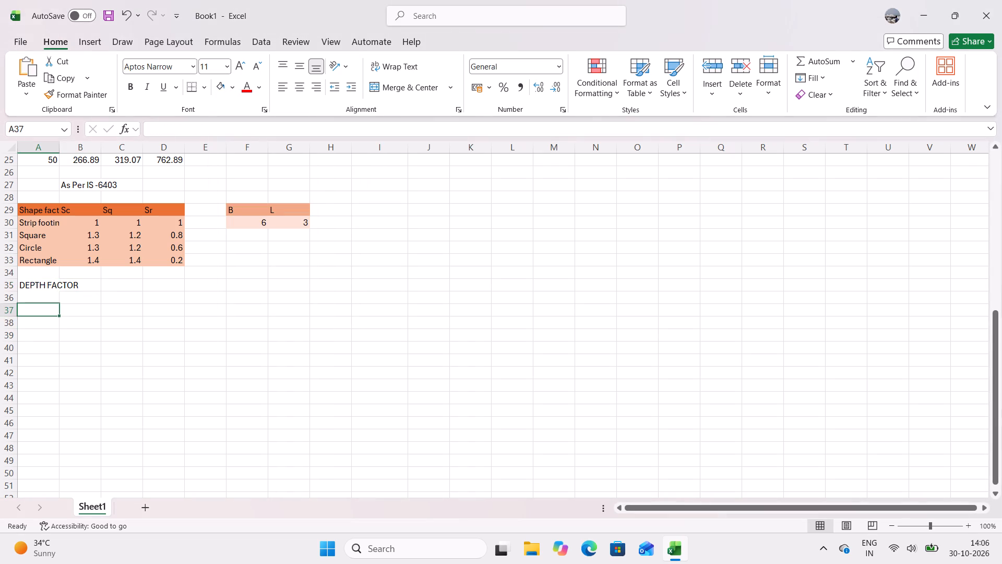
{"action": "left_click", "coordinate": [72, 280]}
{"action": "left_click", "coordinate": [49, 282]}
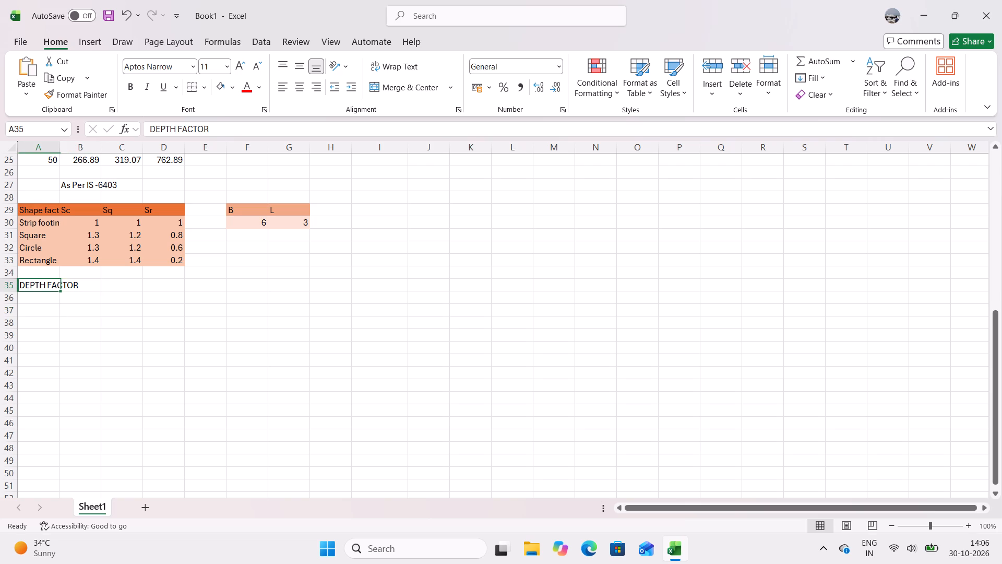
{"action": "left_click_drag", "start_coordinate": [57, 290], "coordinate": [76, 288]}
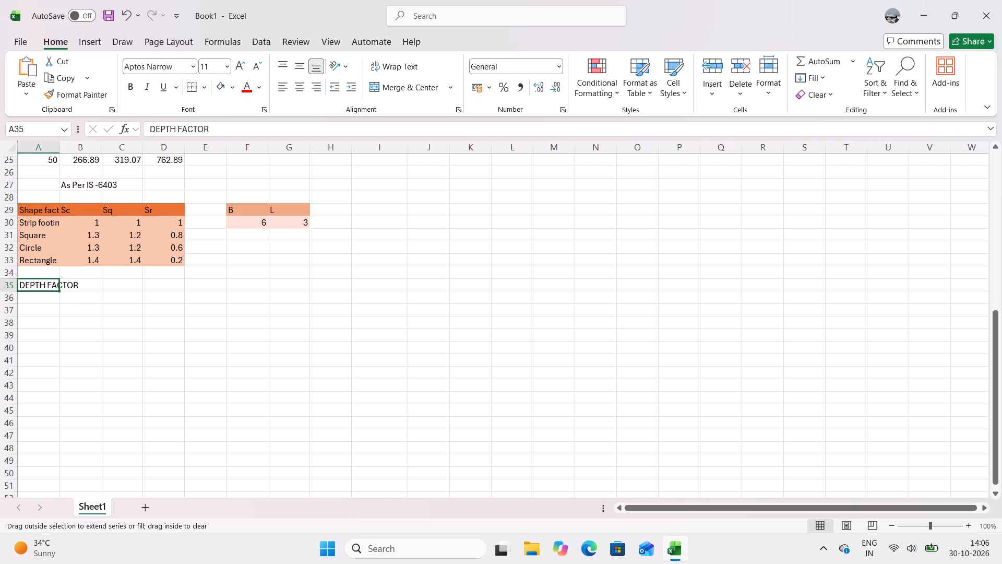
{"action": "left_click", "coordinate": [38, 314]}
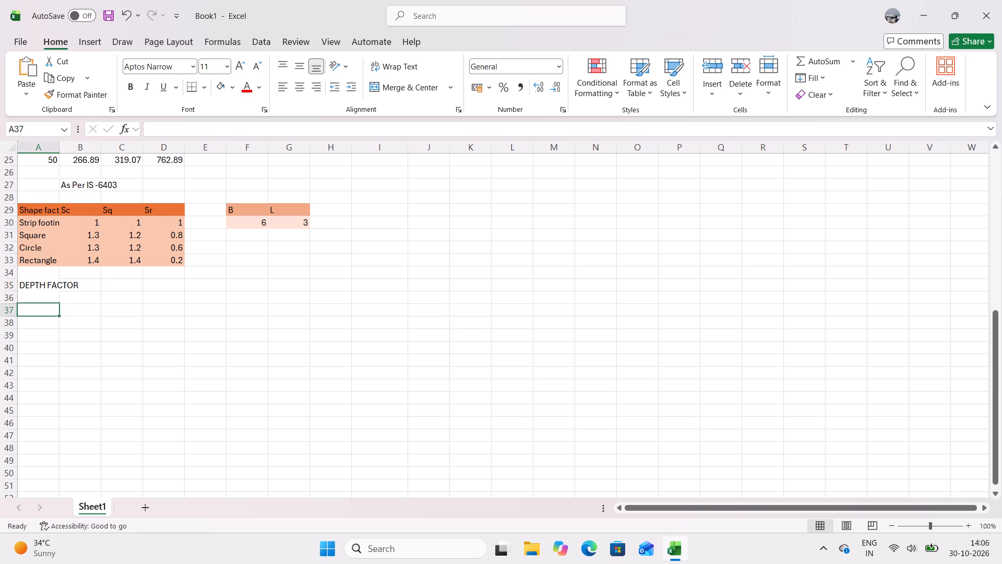
Add an extra space between the words of the DEPTH FACTOR heading in A35 and make its text bold.
{"action": "left_click", "coordinate": [51, 288]}
{"action": "left_click", "coordinate": [49, 286]}
{"action": "left_click", "coordinate": [49, 286]}
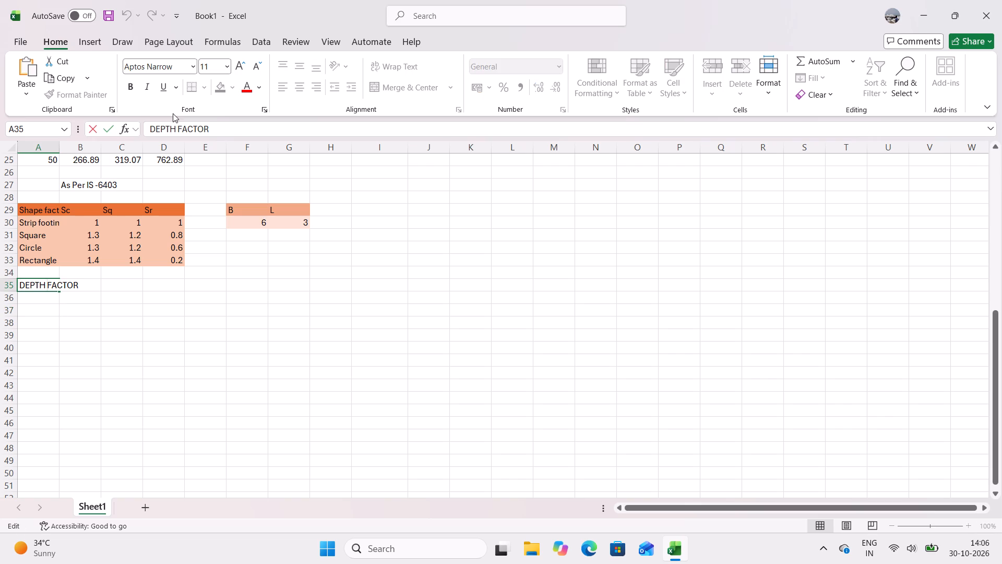
{"action": "left_click", "coordinate": [177, 128]}
{"action": "key", "text": "space"}
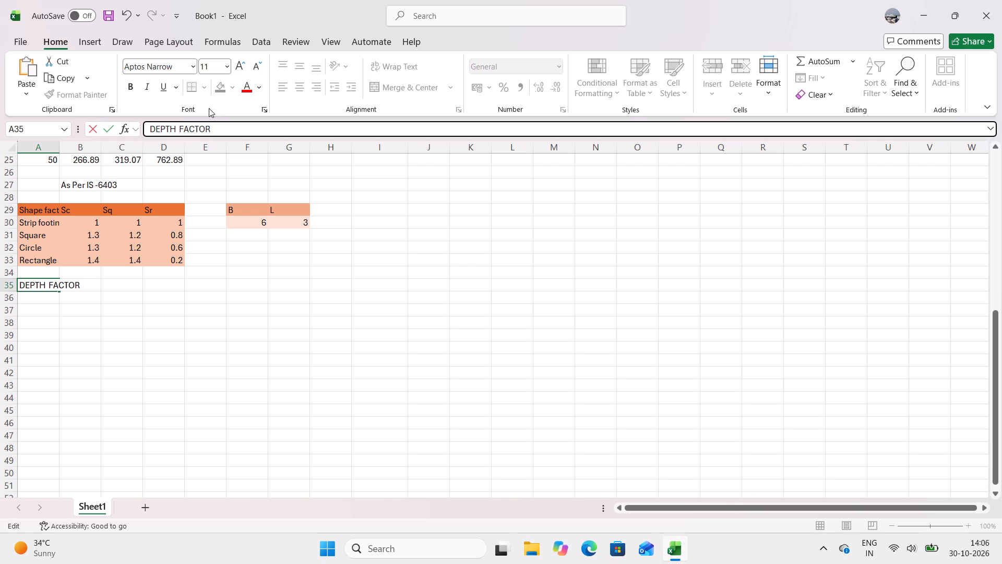
{"action": "left_click_drag", "start_coordinate": [213, 127], "coordinate": [133, 140]}
{"action": "left_click", "coordinate": [125, 84]}
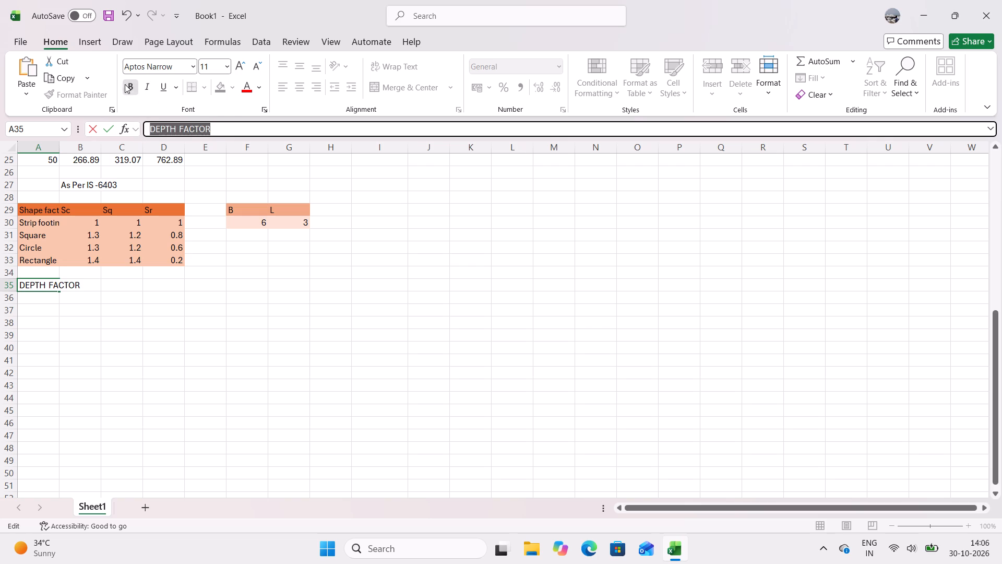
Enter the depth factor column labels dc in A37, dq in B37 and dr in C37.
{"action": "left_click", "coordinate": [32, 310]}
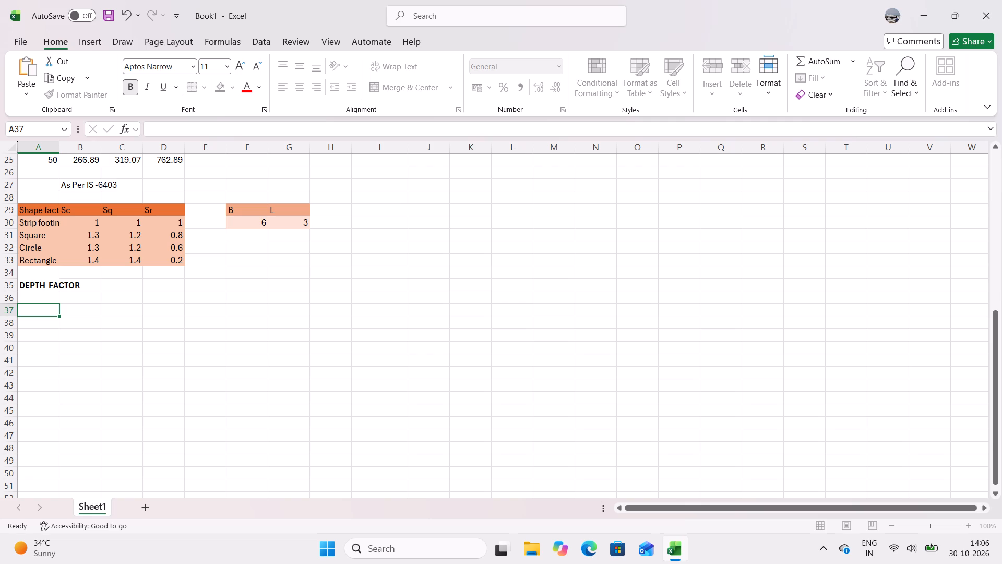
{"action": "key", "text": "d"}
{"action": "type", "text": "dc"}
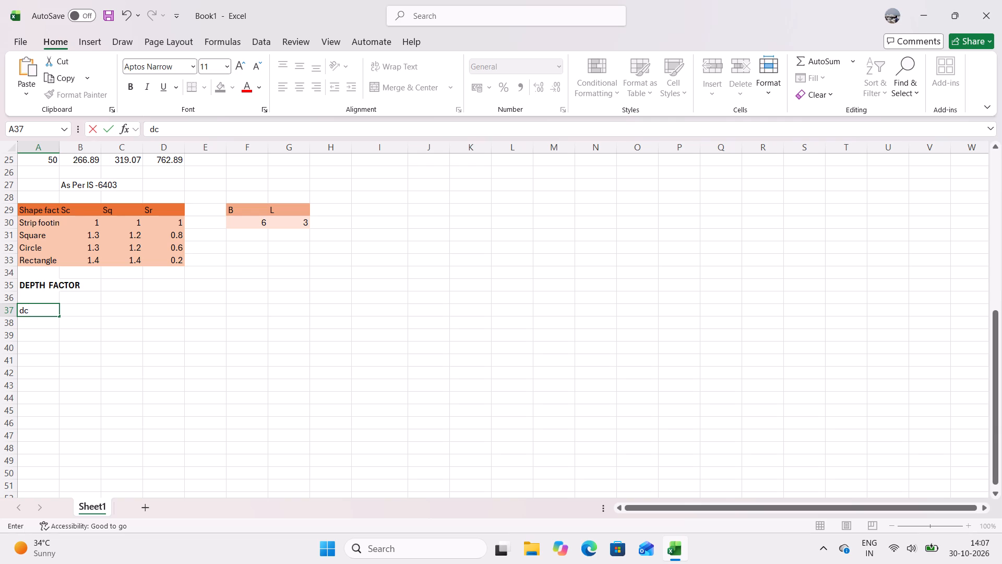
{"action": "left_click", "coordinate": [39, 324]}
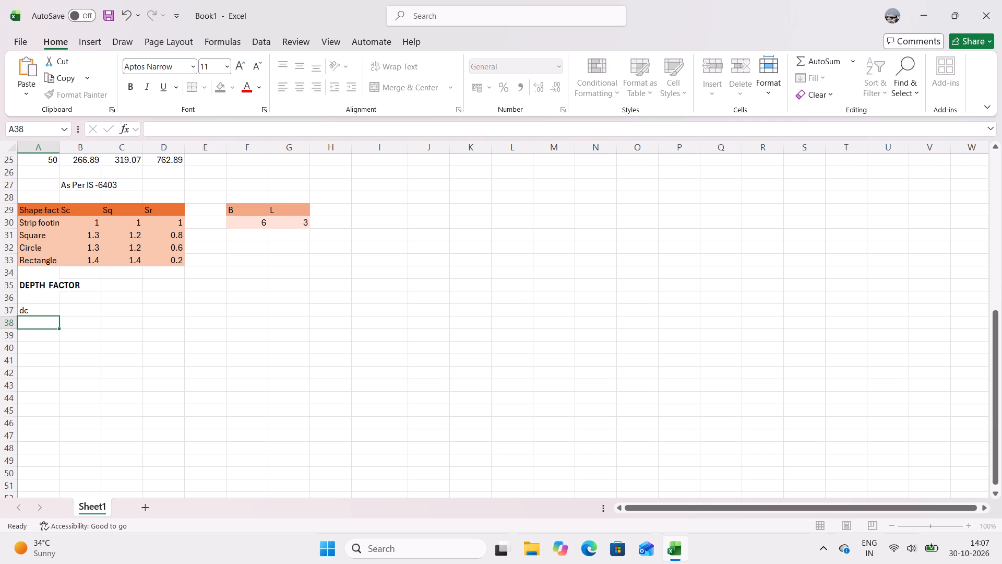
{"action": "left_click", "coordinate": [89, 312]}
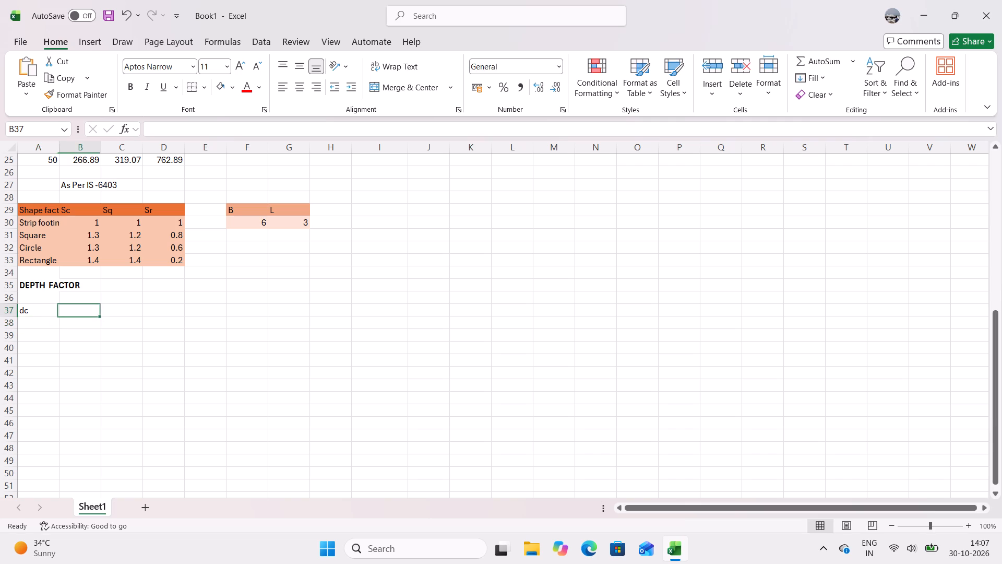
{"action": "type", "text": "dq"}
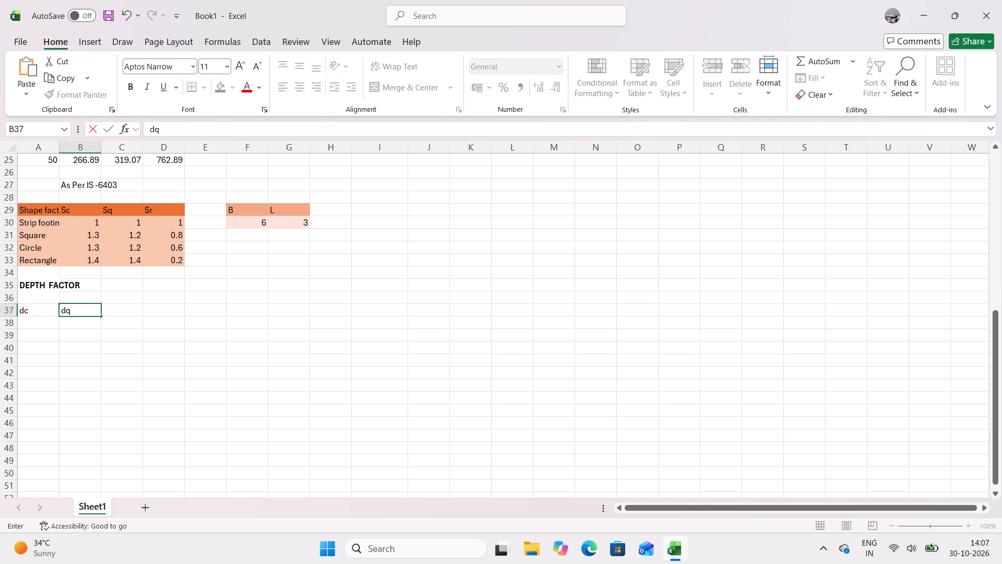
{"action": "left_click", "coordinate": [130, 309]}
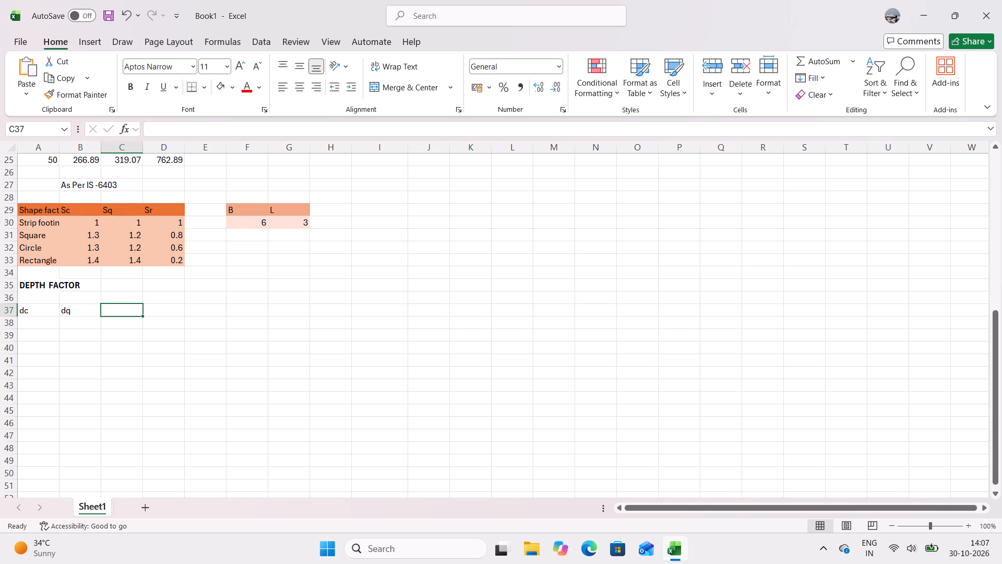
{"action": "type", "text": "dr"}
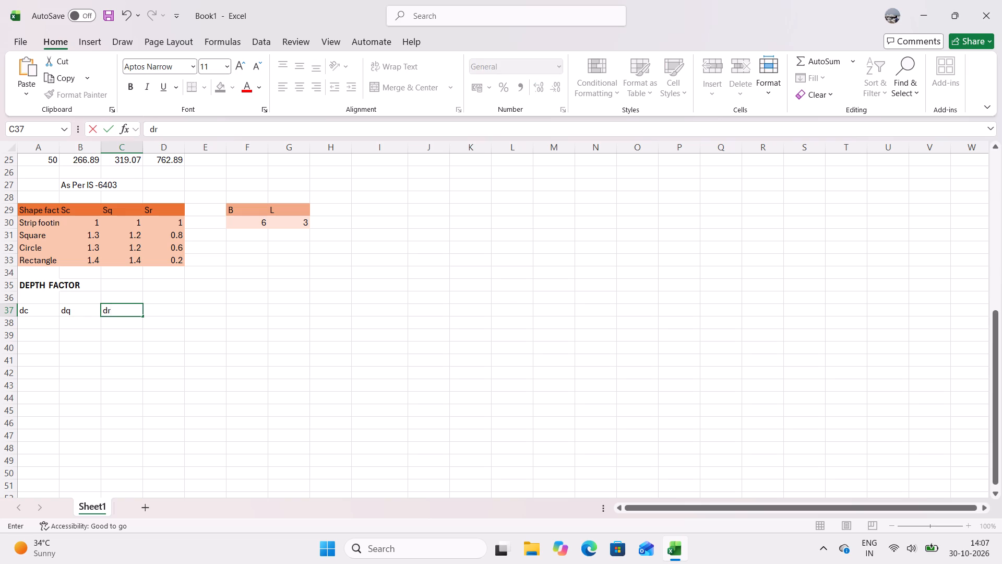
Start the dc formula in A38 under the dc label with =1+0.2(E38/F38).
{"action": "left_click", "coordinate": [39, 322]}
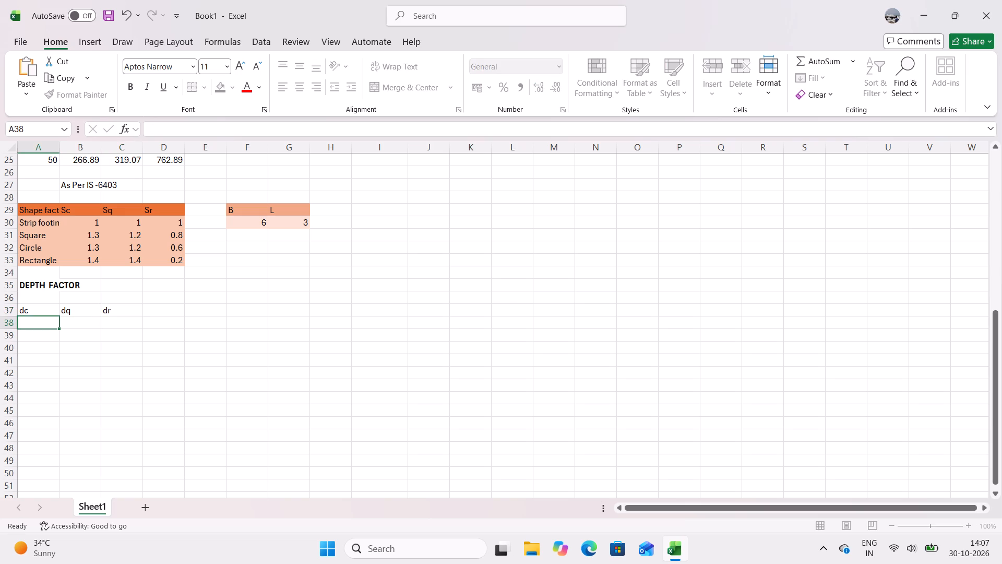
{"action": "key", "text": "equal"}
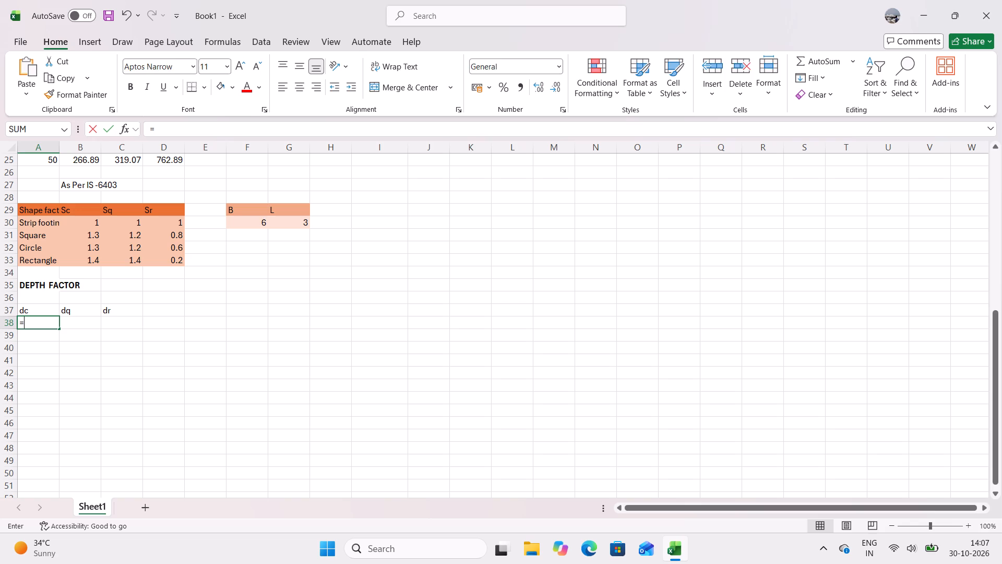
{"action": "key", "text": "1"}
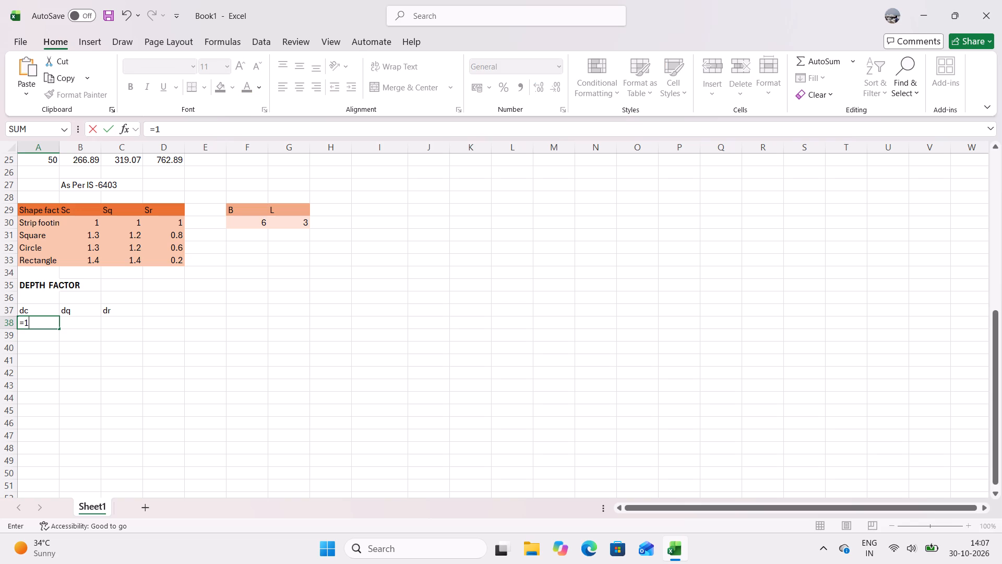
{"action": "key", "text": "equal"}
{"action": "key", "text": "BackSpace"}
{"action": "key", "text": "shift+plus"}
{"action": "key", "text": "period"}
{"action": "key", "text": "BackSpace"}
{"action": "type", "text": "0.2"}
{"action": "key", "text": "shift+parenleft"}
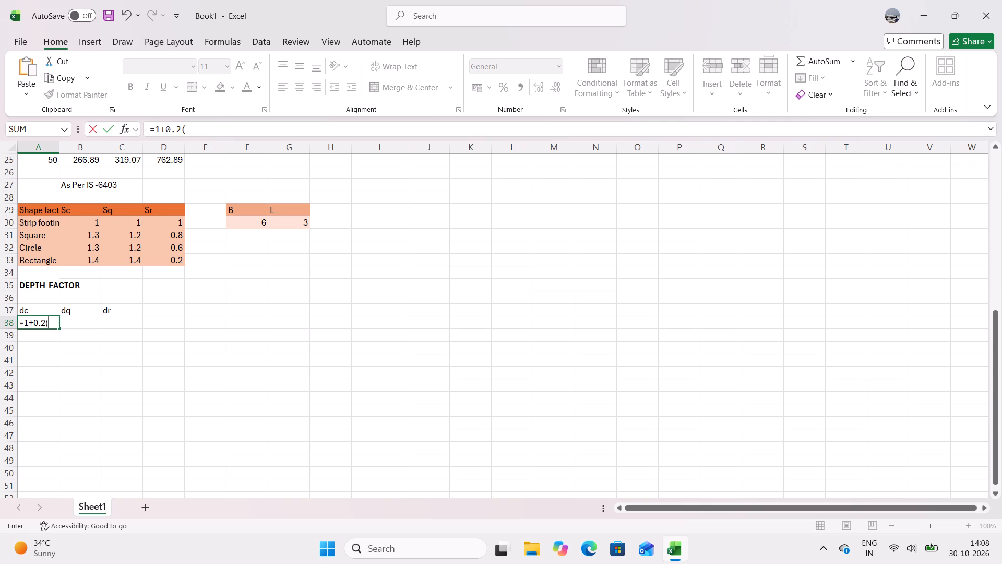
{"action": "left_click", "coordinate": [209, 327]}
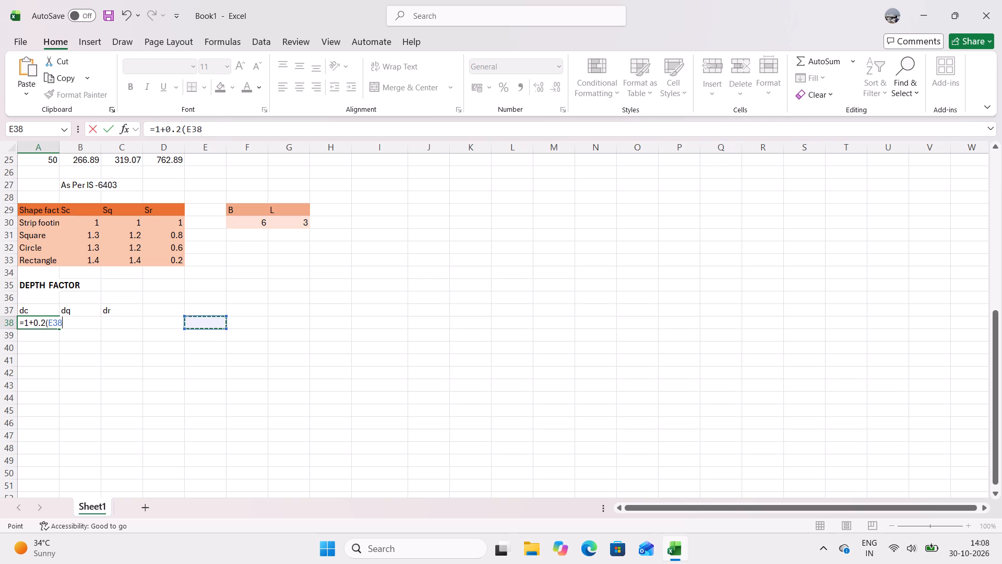
{"action": "key", "text": "slash"}
{"action": "left_click", "coordinate": [249, 327]}
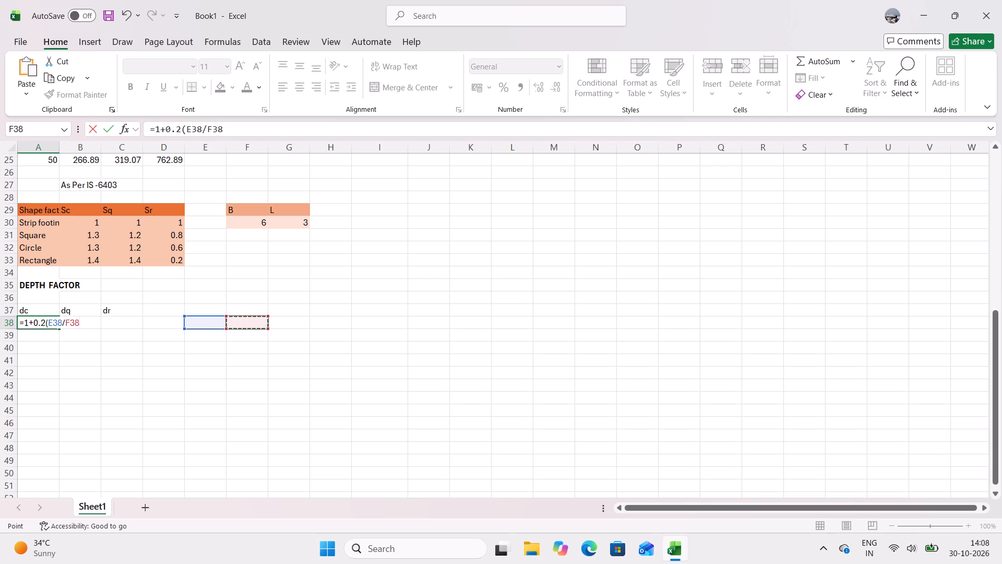
{"action": "key", "text": "shift+parenright"}
Extend the A38 formula with TAN(RADIANS(45+F15, referencing the friction angle cell F15 of the bearing capacity lookup.
{"action": "type", "text": "ta"}
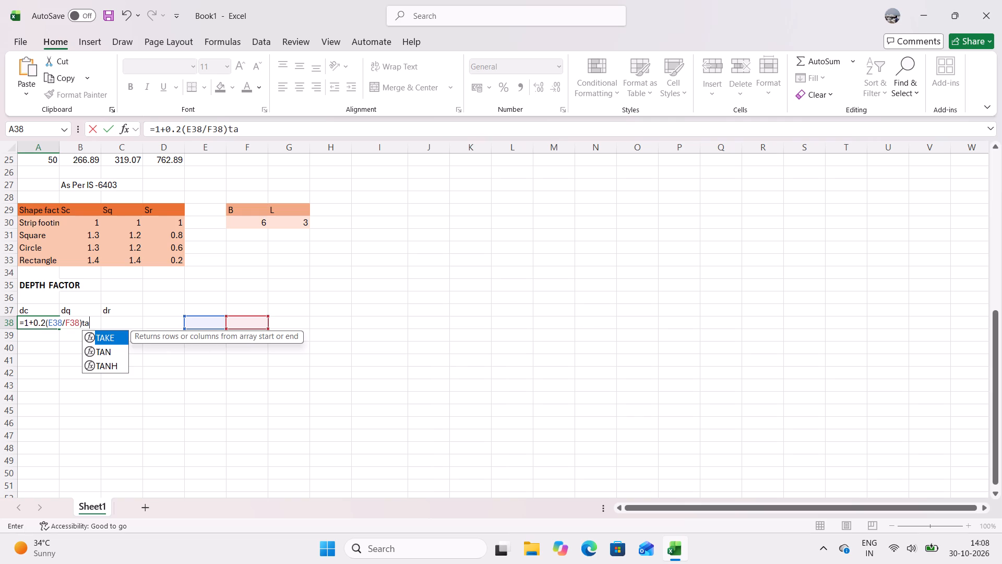
{"action": "left_click", "coordinate": [110, 355]}
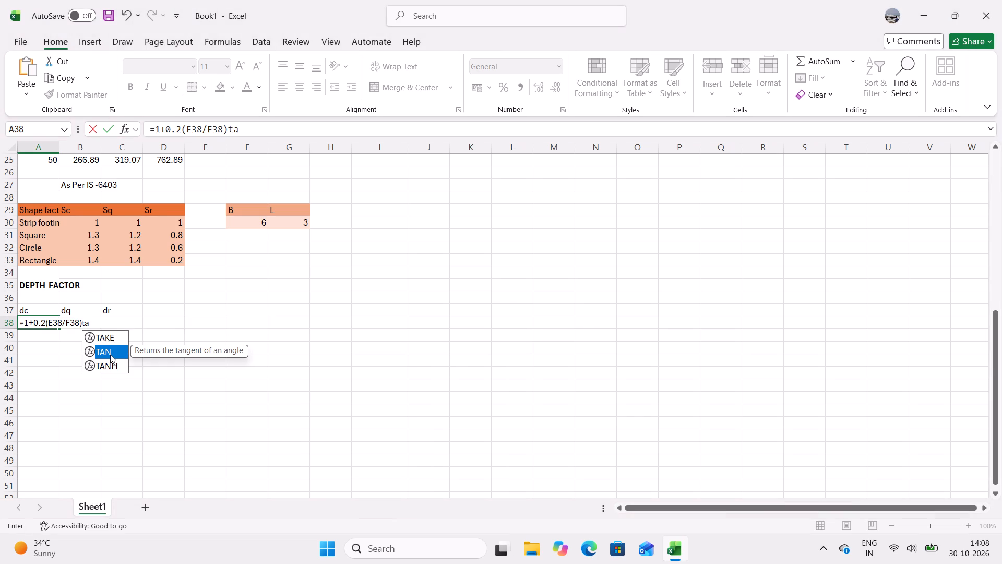
{"action": "double_click", "coordinate": [112, 355]}
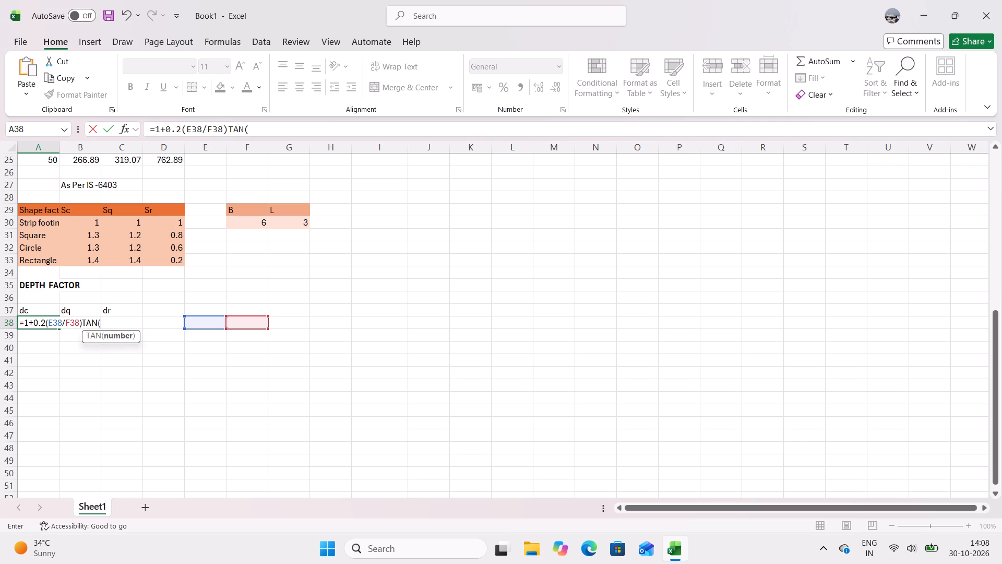
{"action": "type", "text": "rad"}
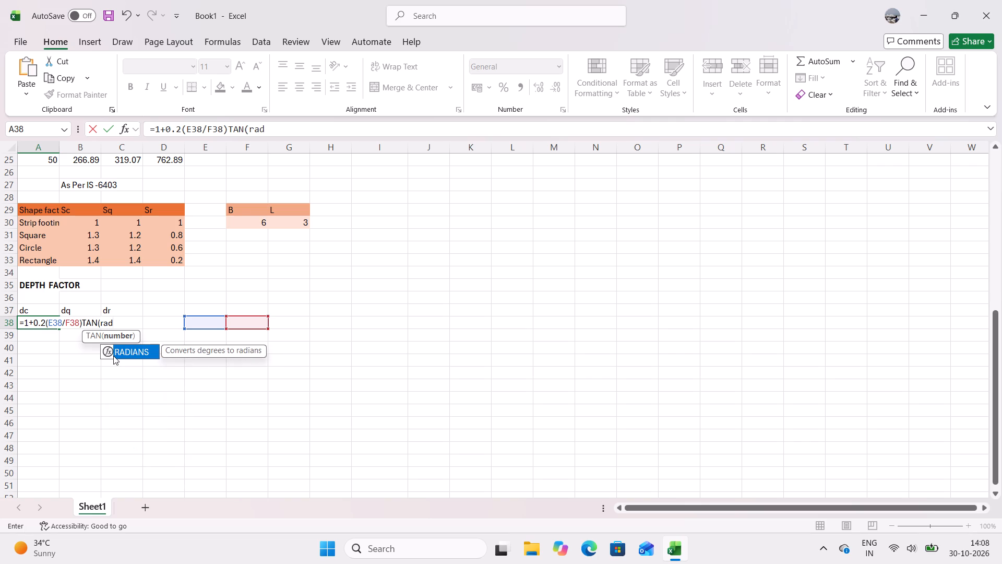
{"action": "double_click", "coordinate": [128, 351]}
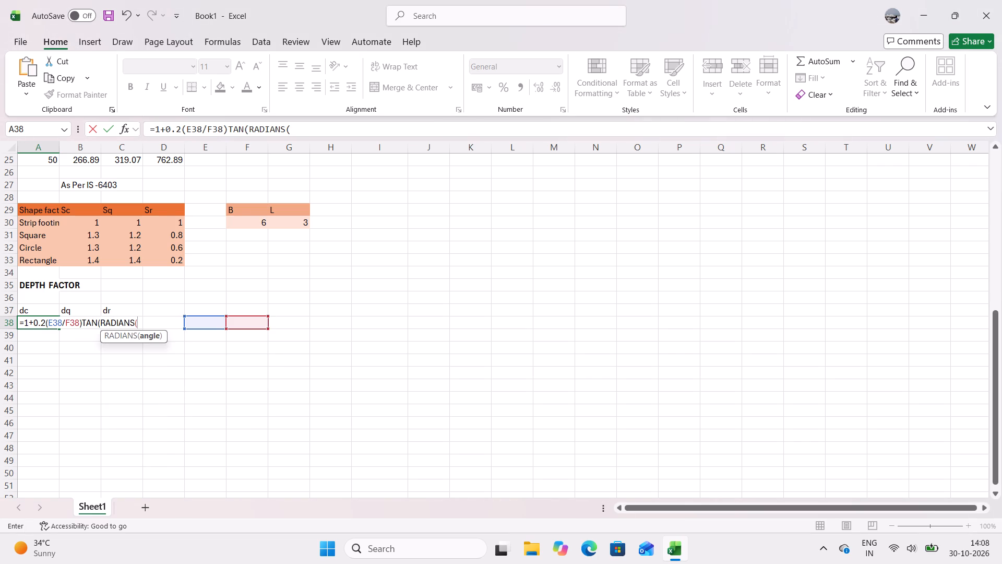
{"action": "type", "text": "45="}
{"action": "key", "text": "BackSpace"}
{"action": "key", "text": "shift+plus"}
{"action": "scroll", "coordinate": [128, 297], "scroll_direction": "up", "scroll_amount": 3}
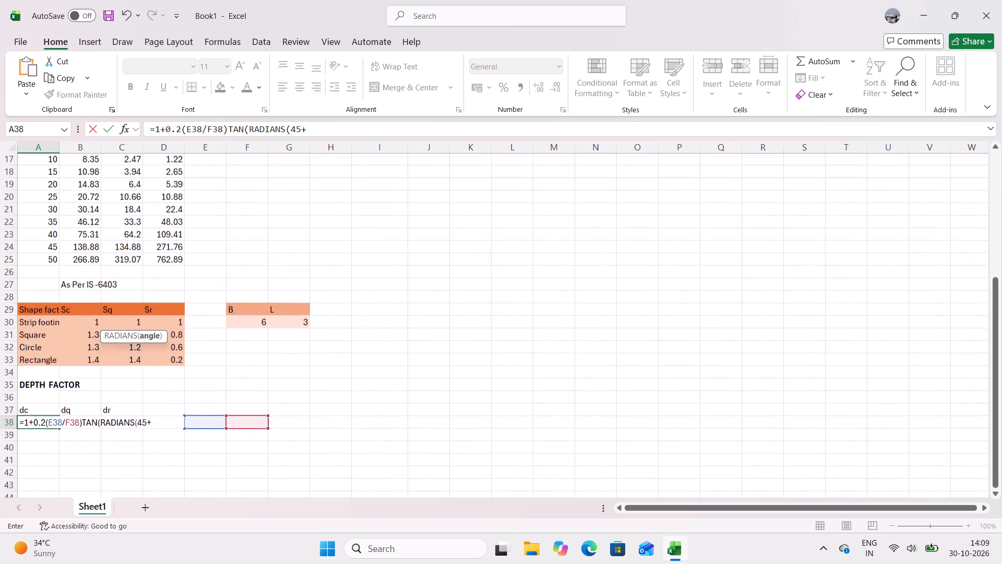
{"action": "scroll", "coordinate": [128, 297], "scroll_direction": "up", "scroll_amount": 2}
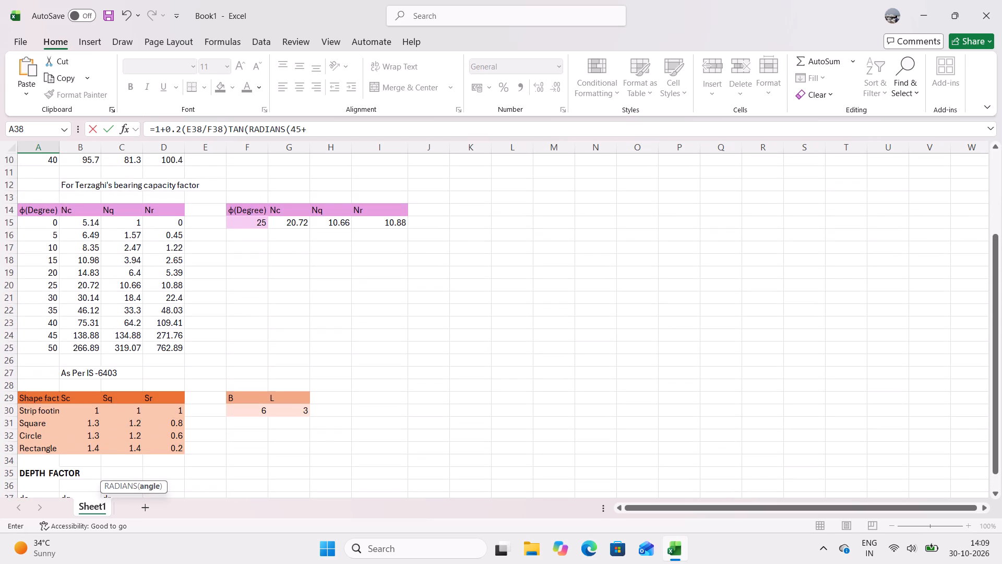
{"action": "left_click", "coordinate": [248, 225]}
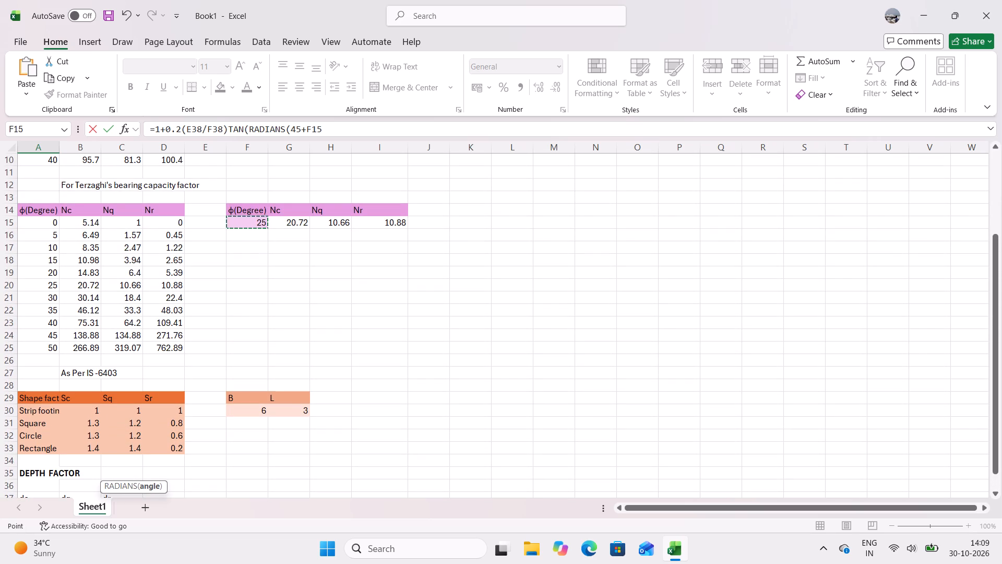
Complete the dc formula in A38 by halving F15 and accept the corrected version =1+0.2*(E38/F38)*TAN(RADIANS(45+(F15/2))).
{"action": "scroll", "coordinate": [217, 312], "scroll_direction": "down", "scroll_amount": 5}
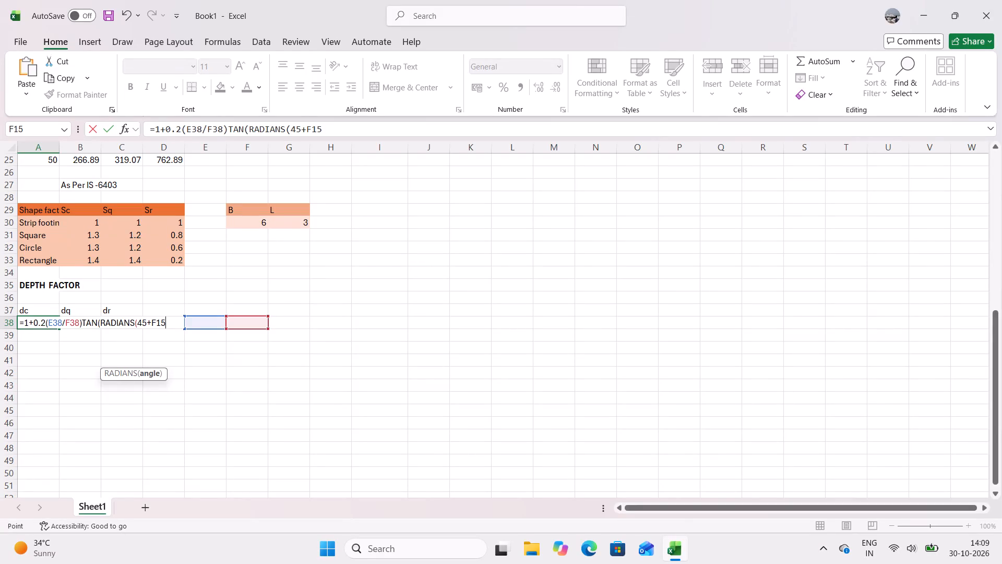
{"action": "key", "text": "Left"}
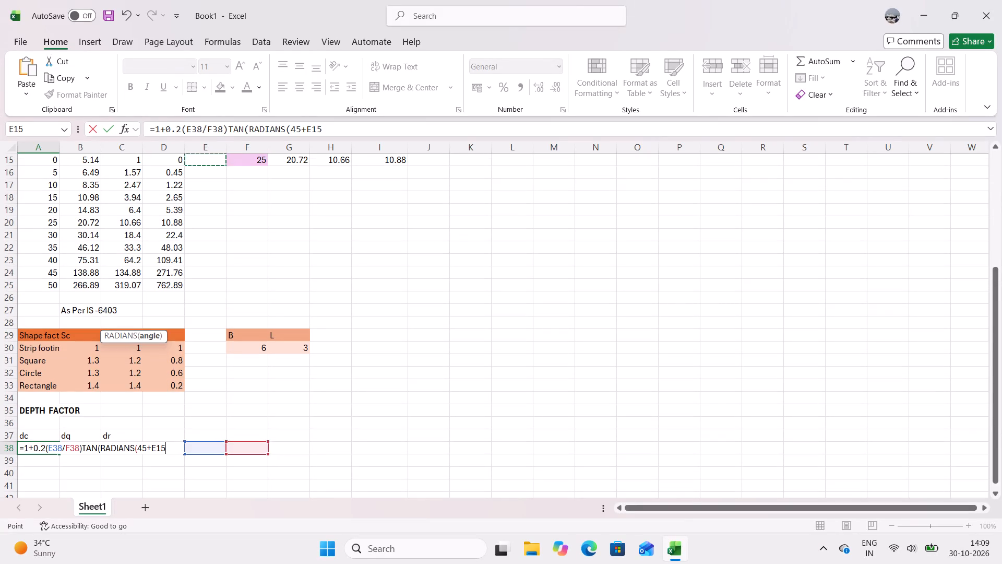
{"action": "key", "text": "Right"}
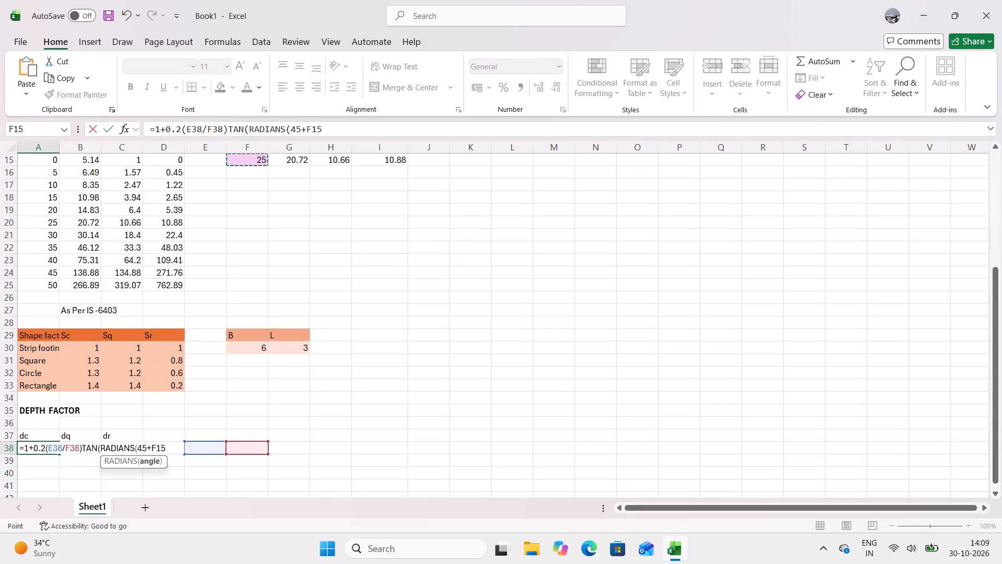
{"action": "key", "text": "Left"}
{"action": "key", "text": "Right"}
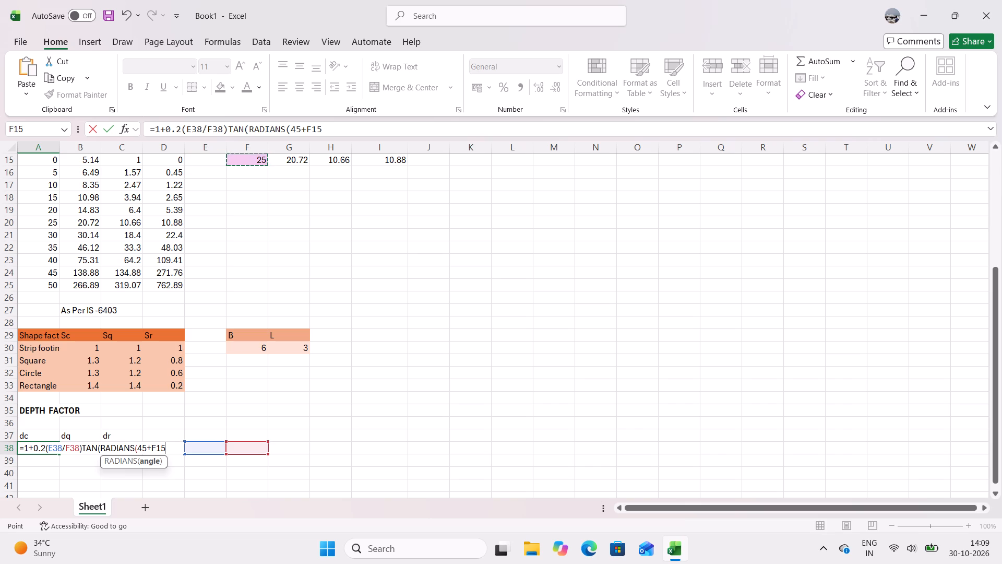
{"action": "left_click", "coordinate": [150, 449]}
{"action": "key", "text": "shift+parenleft"}
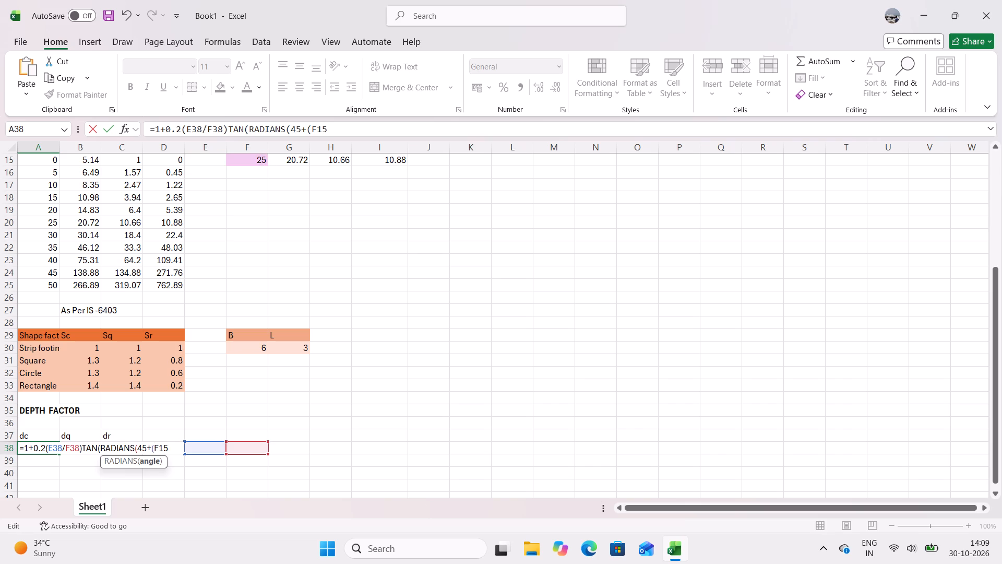
{"action": "left_click", "coordinate": [169, 447]}
{"action": "key", "text": "slash"}
{"action": "key", "text": "2"}
{"action": "key", "text": "shift+parenright"}
{"action": "key", "text": "shift+parenright"}
{"action": "key", "text": "shift+parenright"}
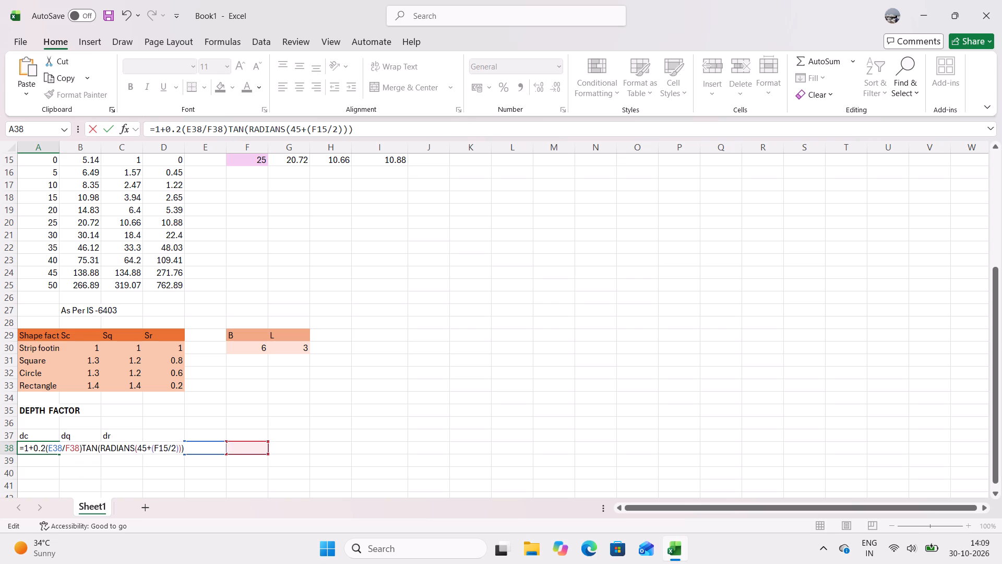
{"action": "key", "text": "Return"}
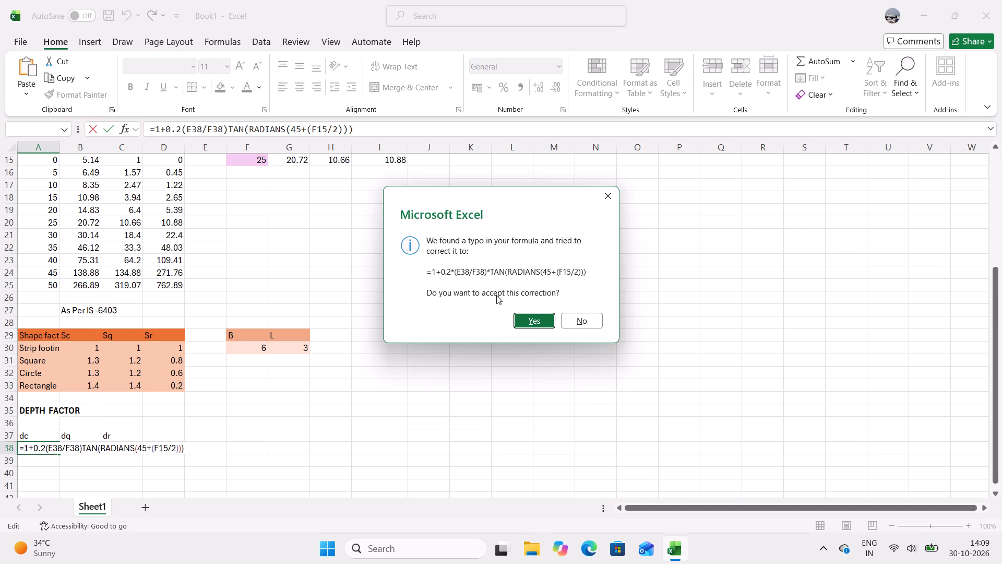
{"action": "left_click", "coordinate": [527, 320]}
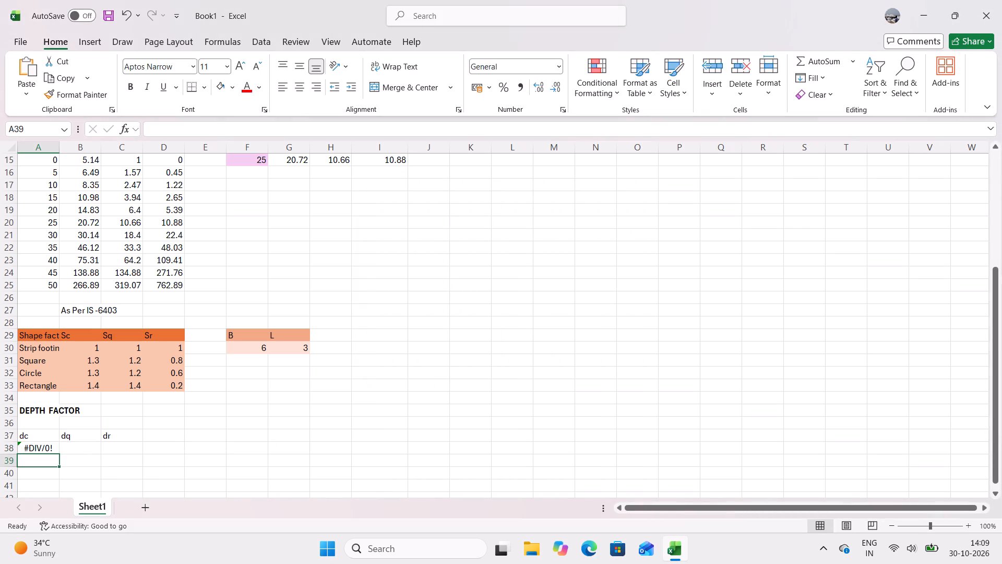
Add the depth factor inputs: label E37 Df and F37 B, with 5 beneath each in E38 and F38.
{"action": "scroll", "coordinate": [164, 418], "scroll_direction": "down", "scroll_amount": 1}
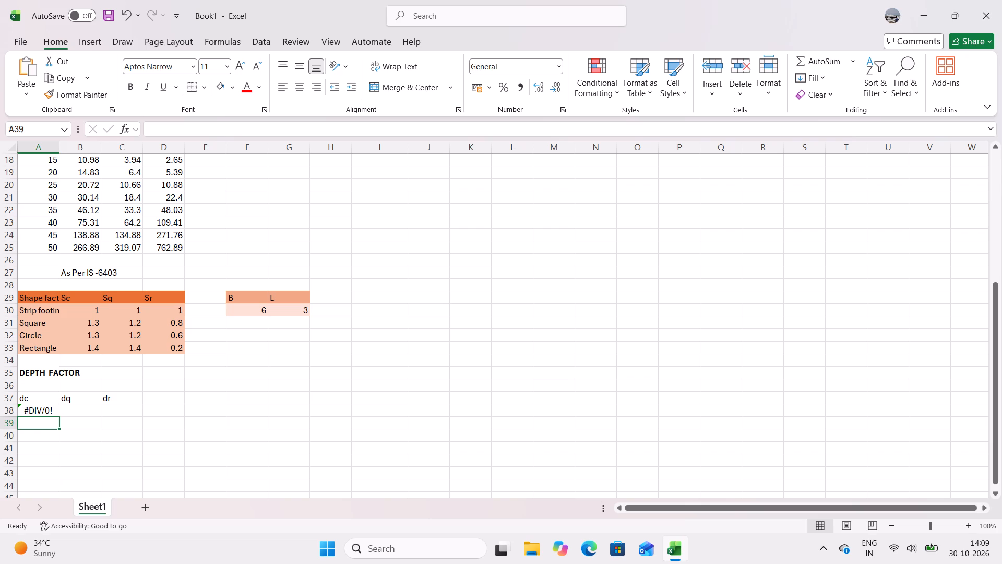
{"action": "left_click", "coordinate": [199, 410]}
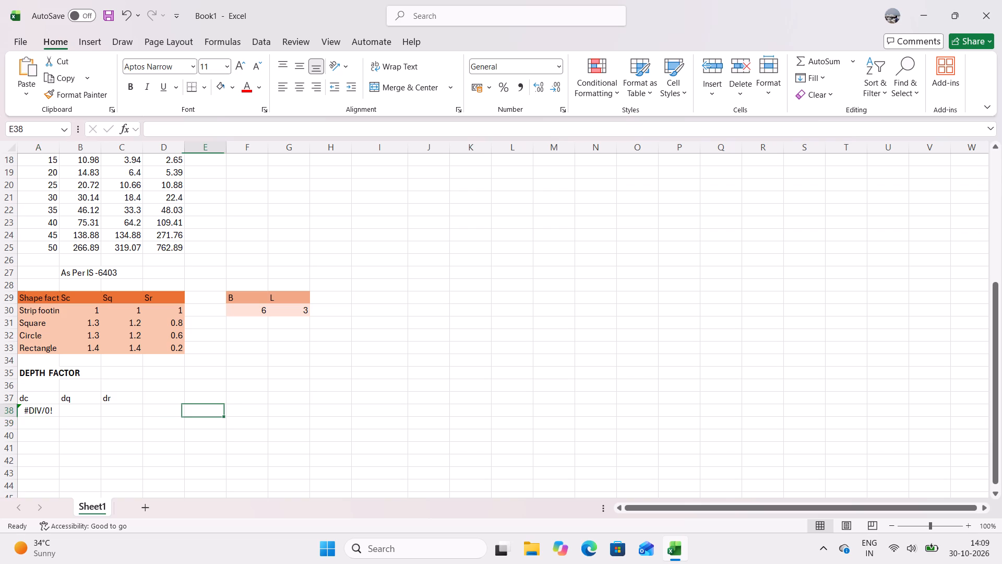
{"action": "left_click", "coordinate": [199, 397]}
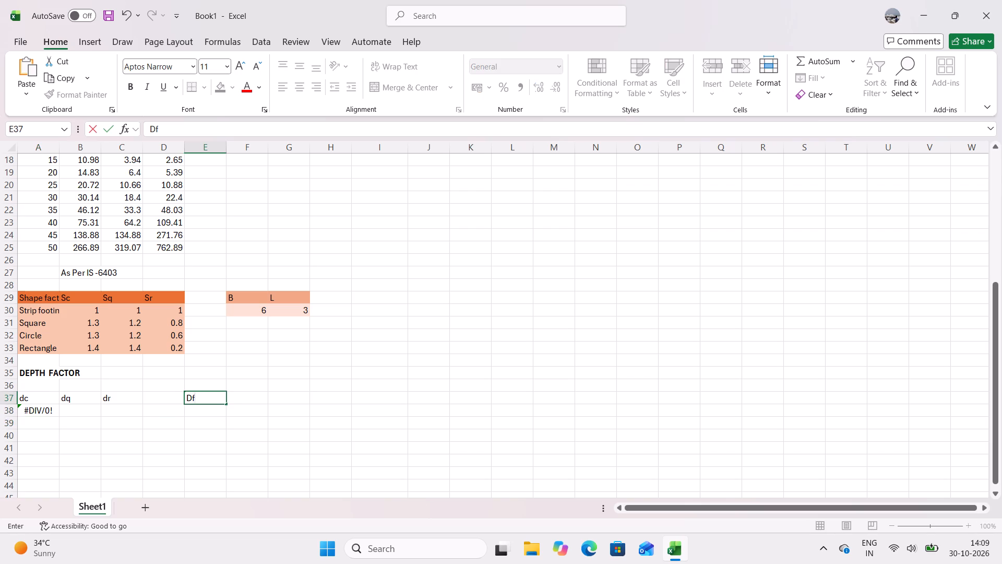
{"action": "key", "text": "Right"}
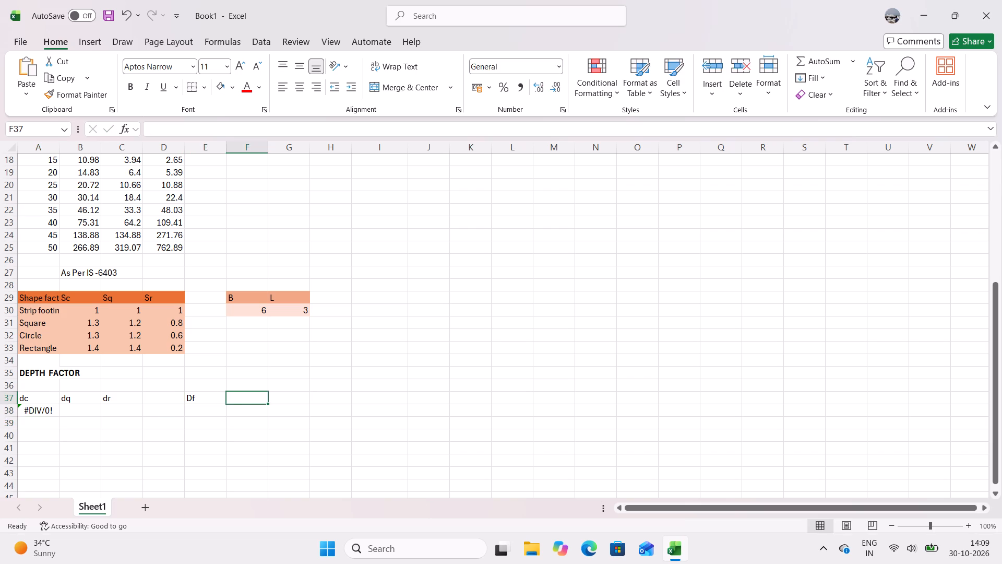
{"action": "key", "text": "Down"}
{"action": "key", "text": "Left"}
{"action": "key", "text": "Left"}
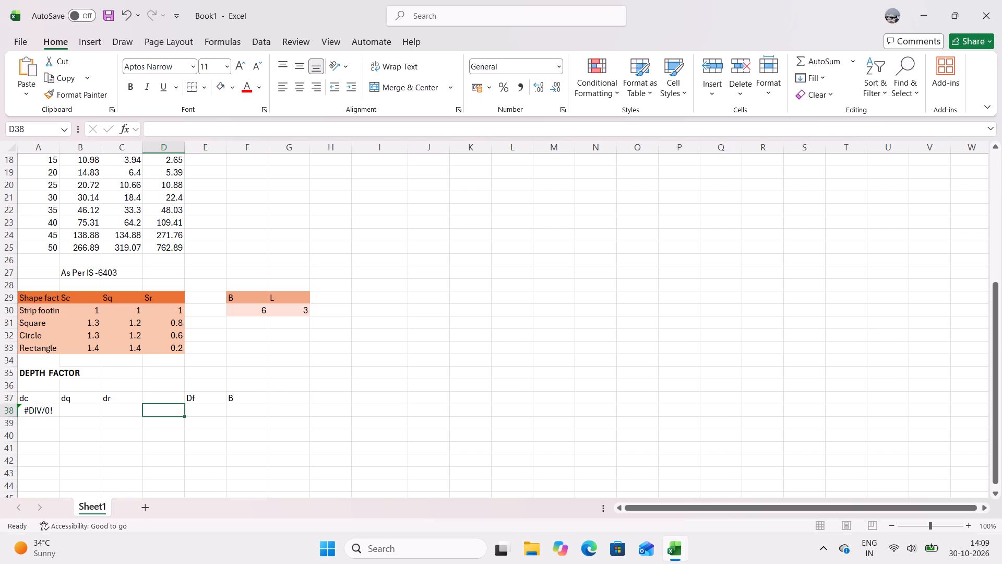
{"action": "key", "text": "Right"}
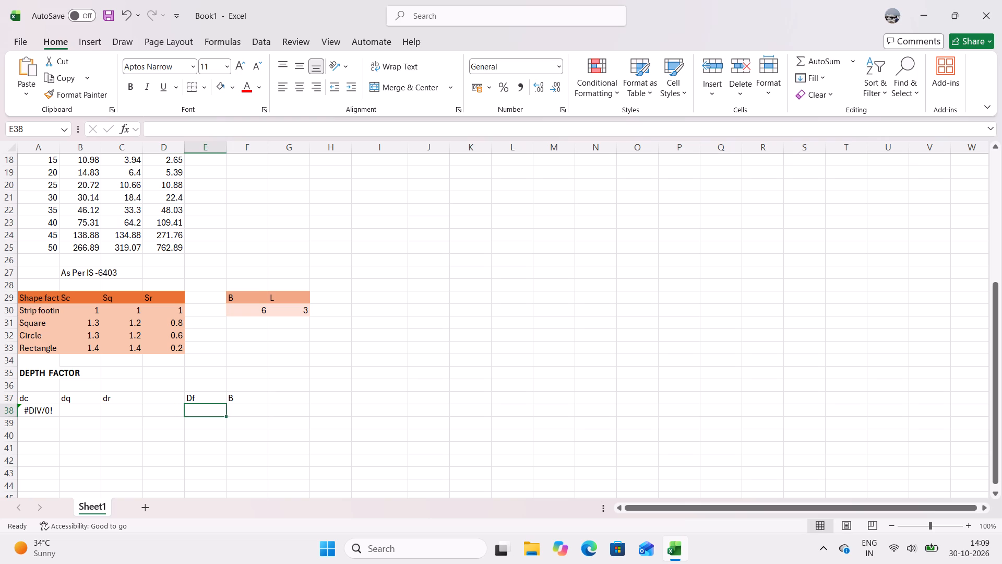
{"action": "key", "text": "5"}
{"action": "key", "text": "Right"}
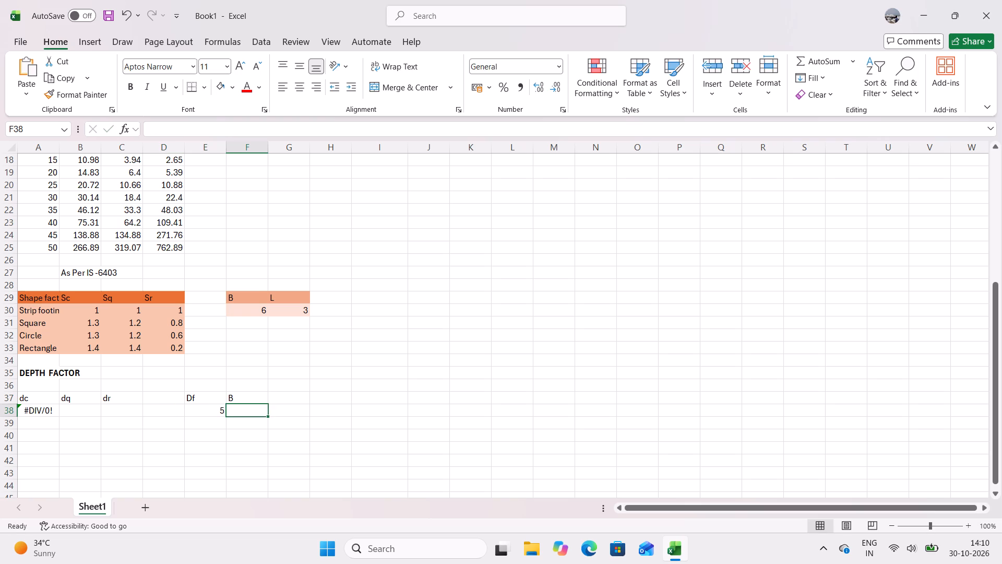
{"action": "key", "text": "5"}
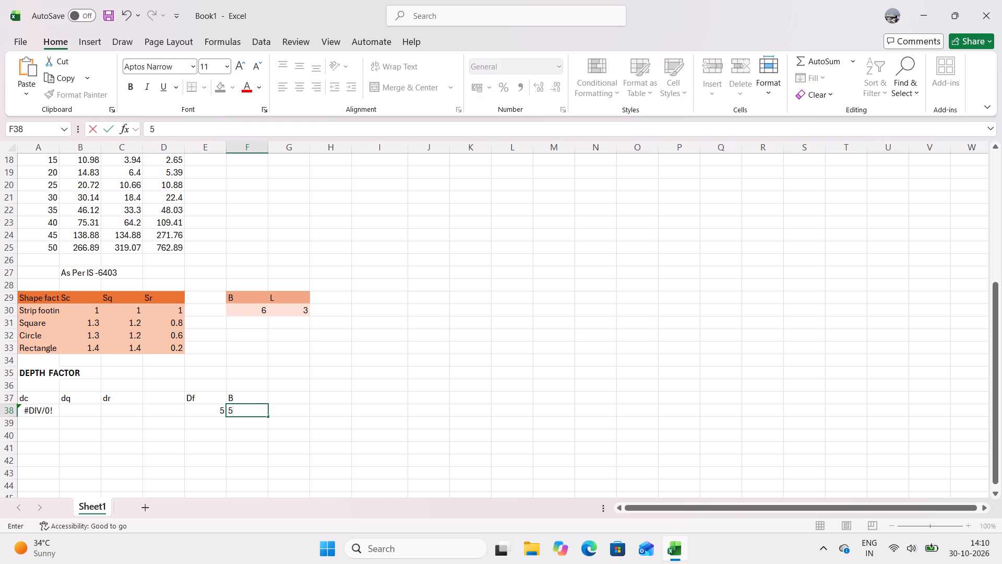
{"action": "left_click", "coordinate": [310, 425]}
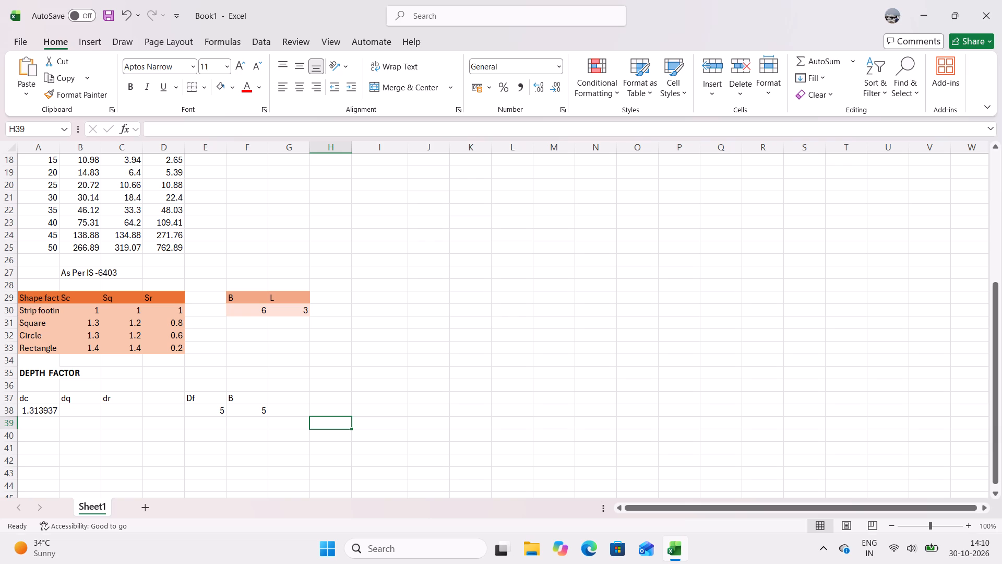
Set the friction angle in F15 of the Terzaghi lookup to 0 and check the dc value in A38.
{"action": "scroll", "coordinate": [186, 294], "scroll_direction": "up", "scroll_amount": 3}
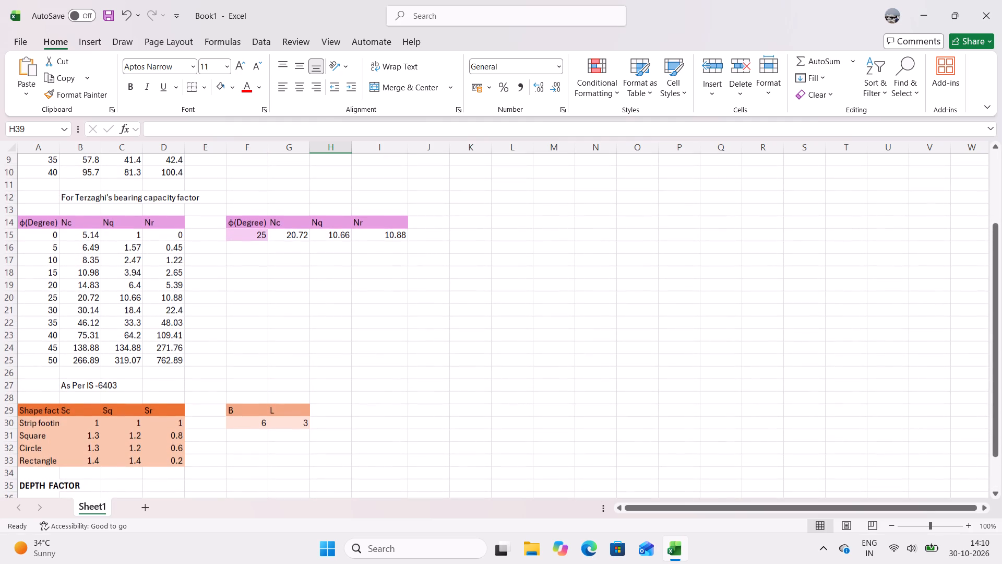
{"action": "left_click", "coordinate": [250, 234]}
{"action": "key", "text": "0"}
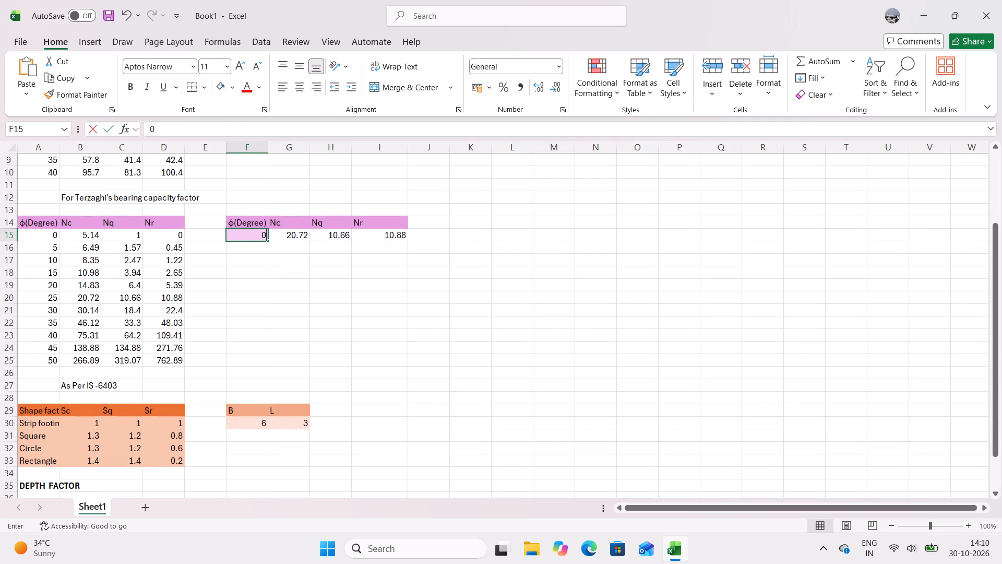
{"action": "left_click", "coordinate": [440, 392]}
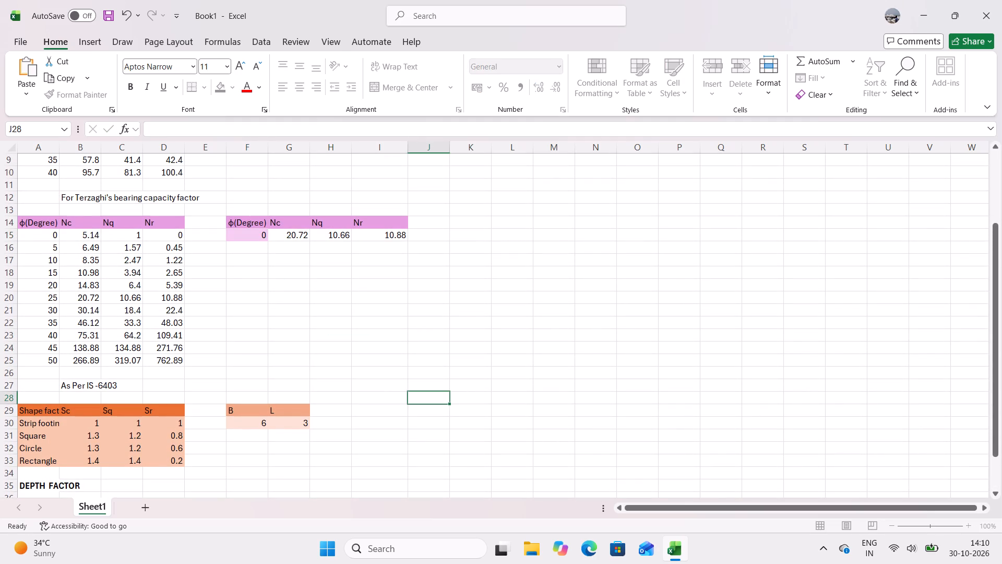
{"action": "scroll", "coordinate": [446, 392], "scroll_direction": "down", "scroll_amount": 5}
{"action": "scroll", "coordinate": [229, 410], "scroll_direction": "up", "scroll_amount": 1}
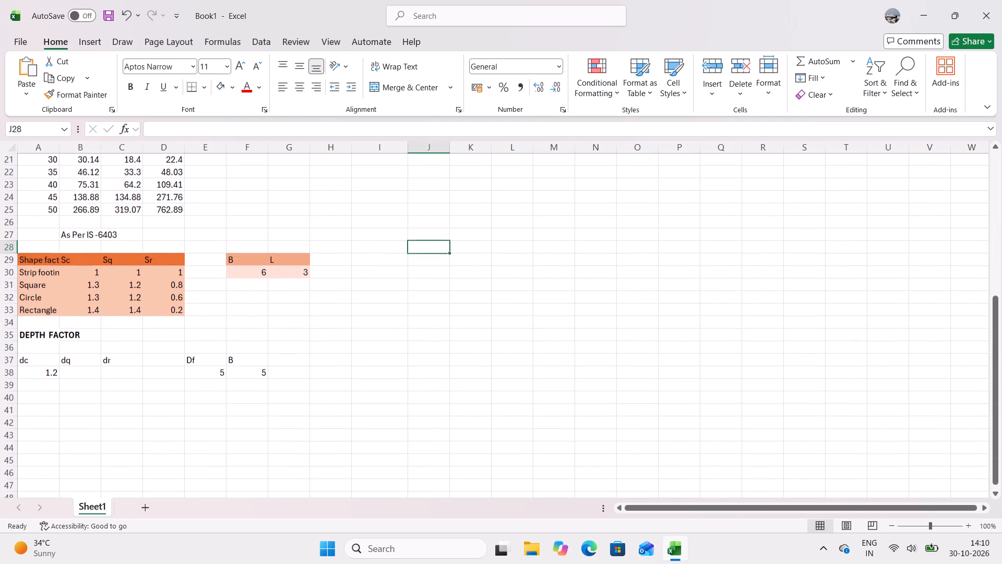
{"action": "scroll", "coordinate": [229, 409], "scroll_direction": "up", "scroll_amount": 2}
{"action": "scroll", "coordinate": [229, 409], "scroll_direction": "down", "scroll_amount": 1}
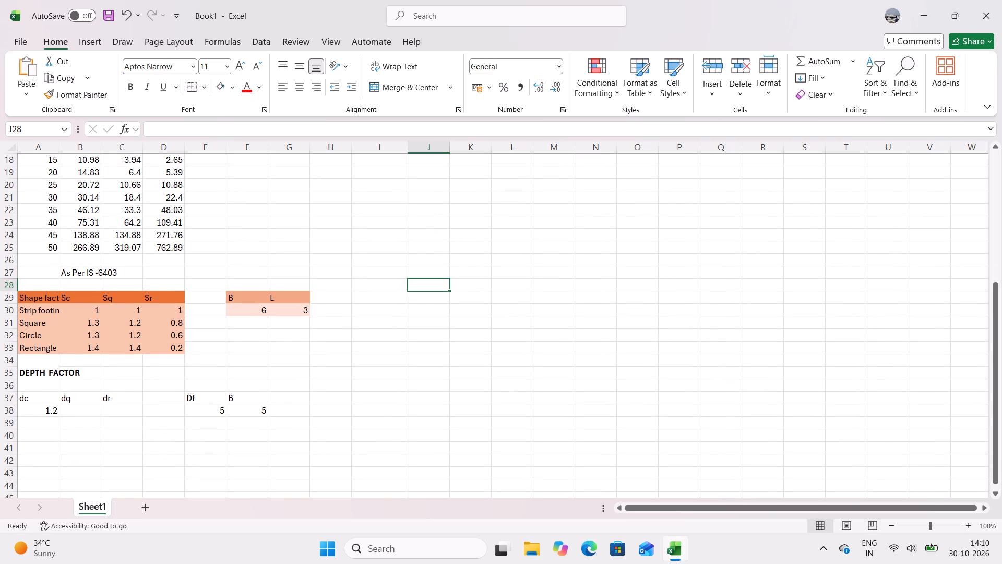
Copy the dc formula text from A38 into the dq cell B38, after an equals sign.
{"action": "left_click", "coordinate": [213, 413]}
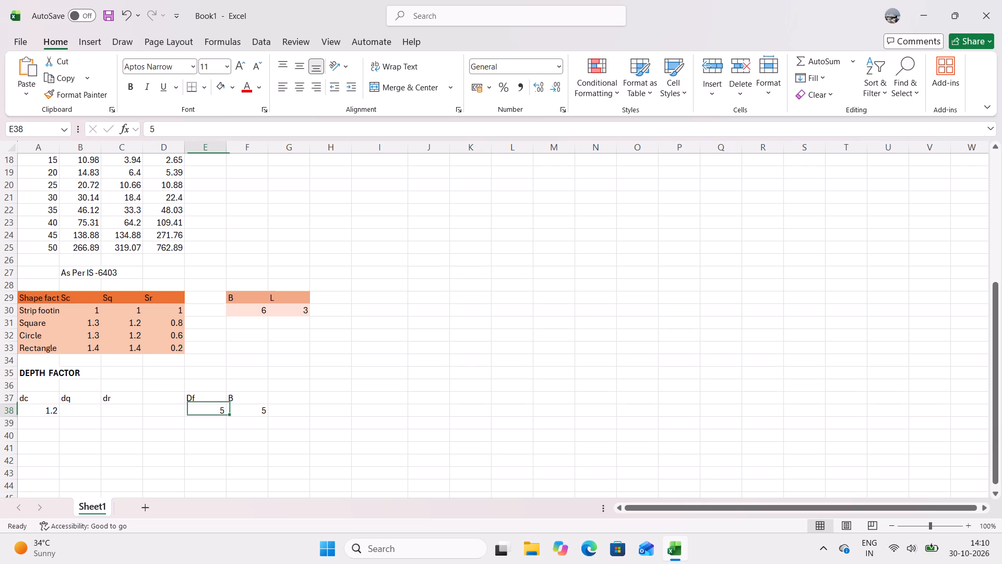
{"action": "left_click", "coordinate": [49, 414]}
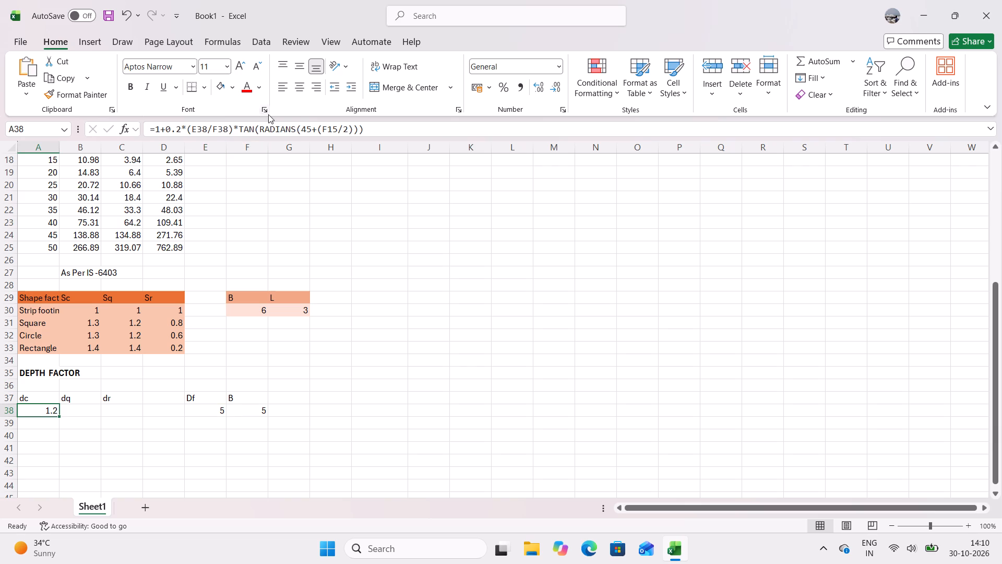
{"action": "left_click_drag", "start_coordinate": [369, 131], "coordinate": [127, 182]}
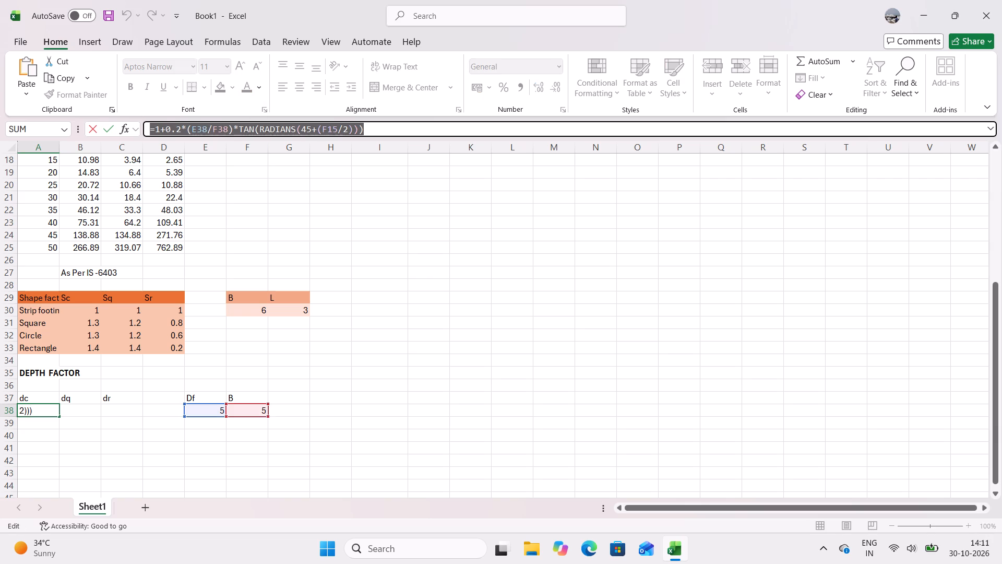
{"action": "key", "text": "ctrl+c"}
{"action": "left_click", "coordinate": [380, 130]}
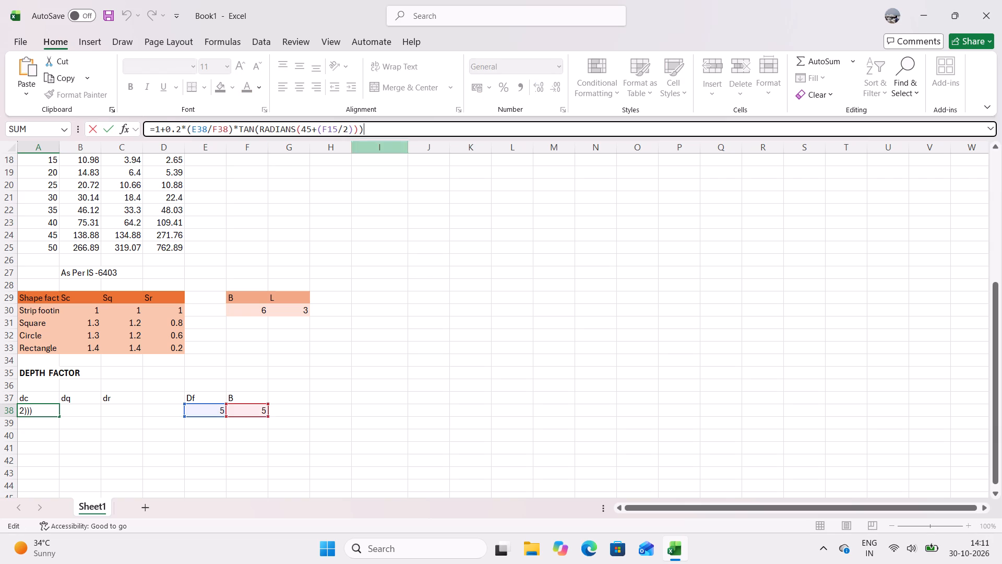
{"action": "left_click", "coordinate": [76, 406]}
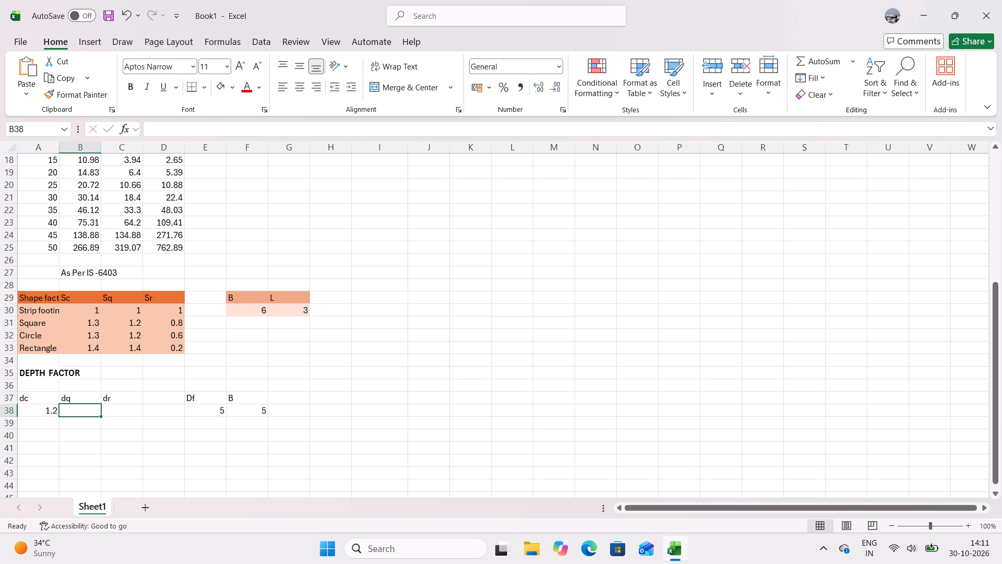
{"action": "left_click", "coordinate": [200, 132]}
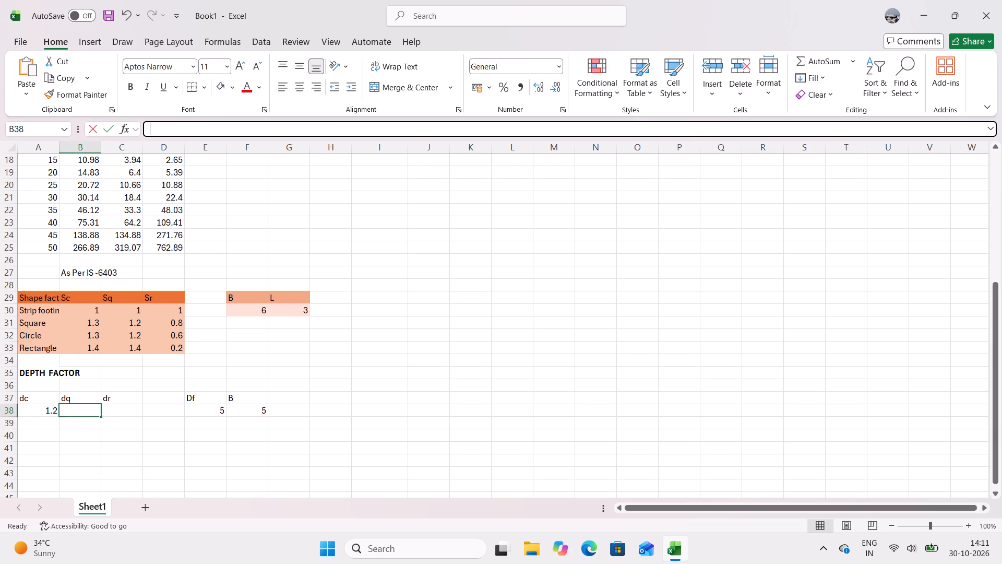
{"action": "key", "text": "equal"}
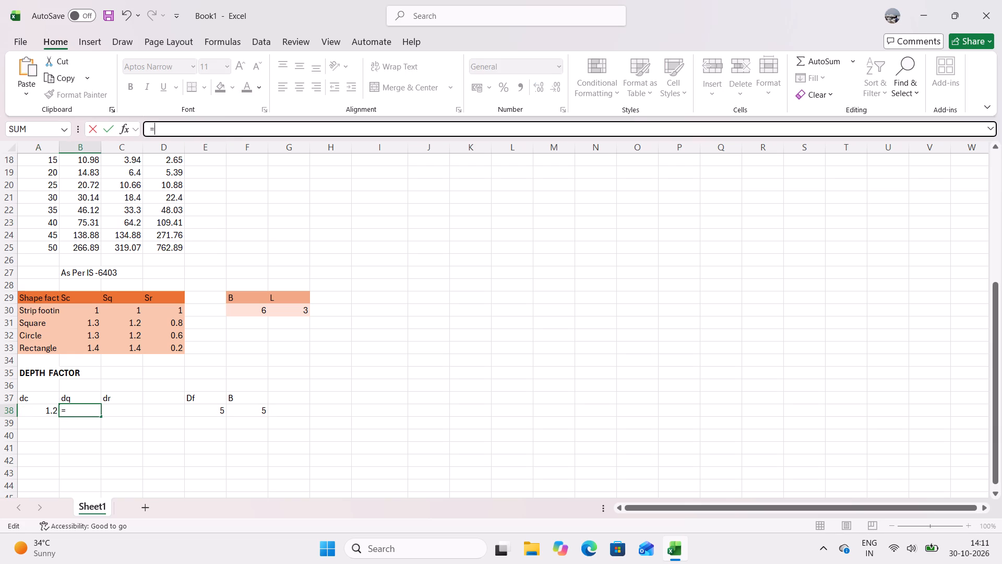
{"action": "key", "text": "ctrl+v"}
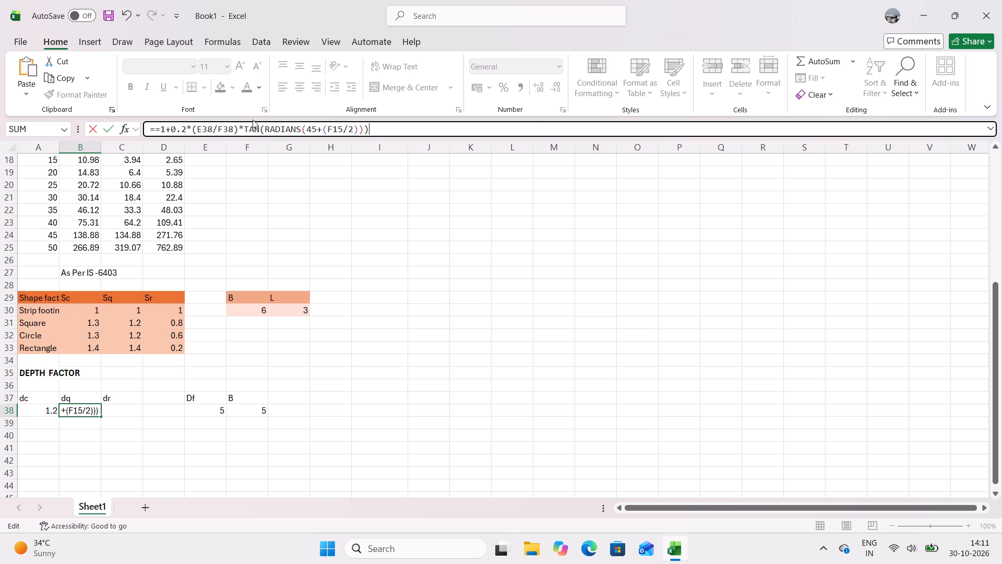
Set the coefficient in the B38 dq formula to 0.1 and accept the corrected version =1+0.1*(E38/F38)*TAN(RADIANS(45+(F15/2))).
{"action": "left_click", "coordinate": [186, 131]}
{"action": "key", "text": "BackSpace"}
{"action": "key", "text": "1"}
{"action": "left_click", "coordinate": [381, 129]}
{"action": "key", "text": "Return"}
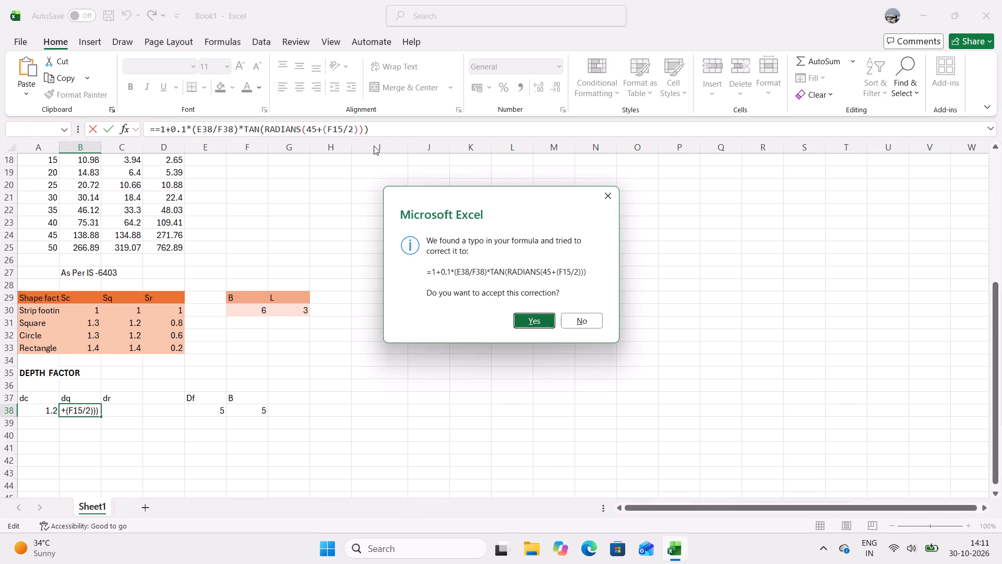
{"action": "left_click", "coordinate": [516, 319]}
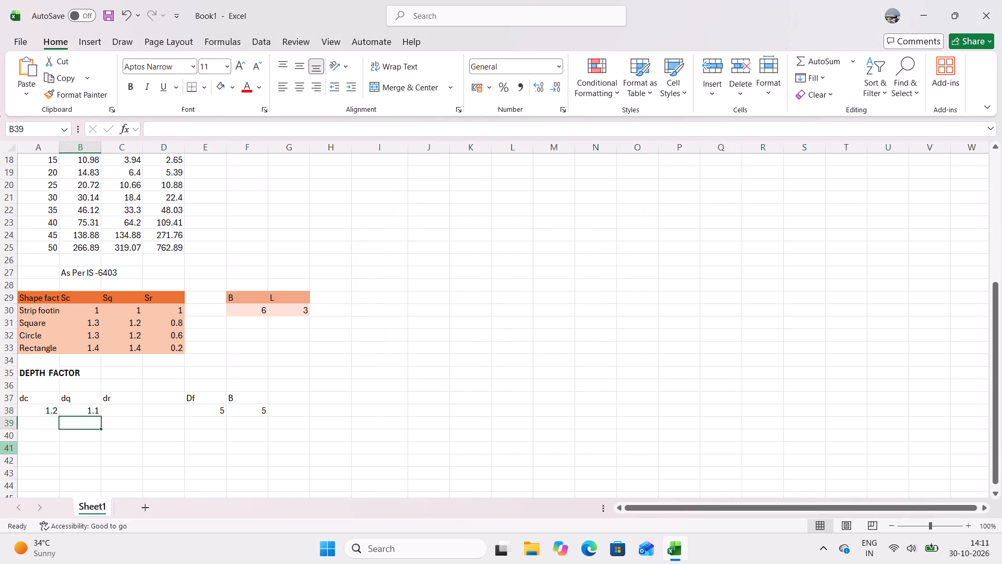
Copy the dq formula text =1+0.1*(E38/F38)*TAN(RADIANS(45+(F15/2))) from B38 into the dr cell C38, keeping the same cell references.
{"action": "left_click", "coordinate": [126, 414]}
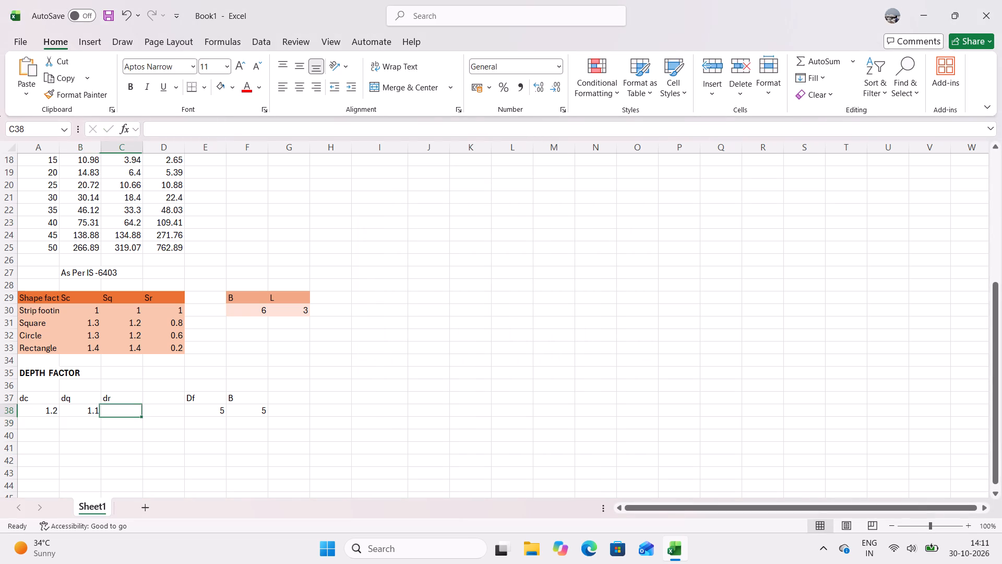
{"action": "left_click", "coordinate": [82, 409]}
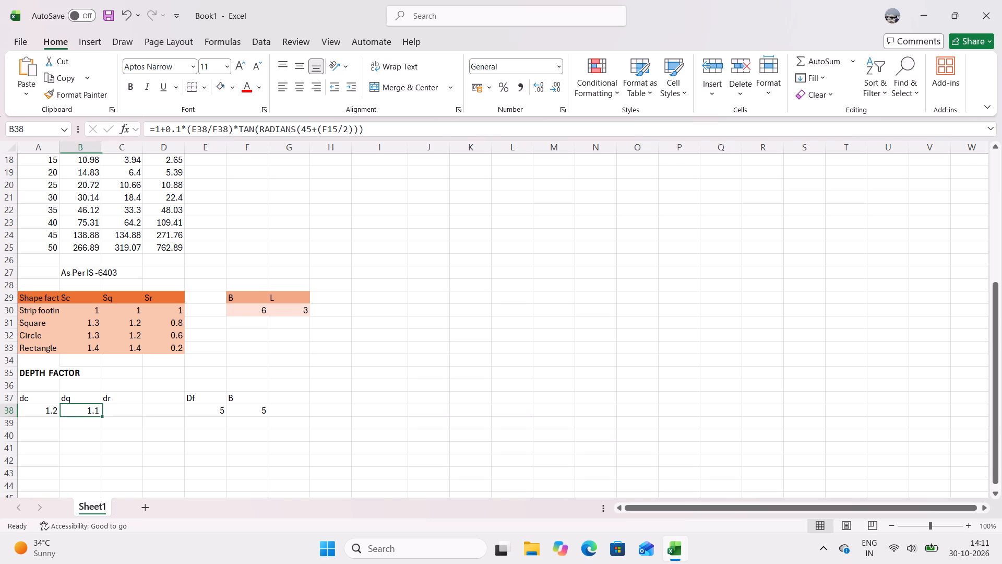
{"action": "left_click", "coordinate": [129, 414]}
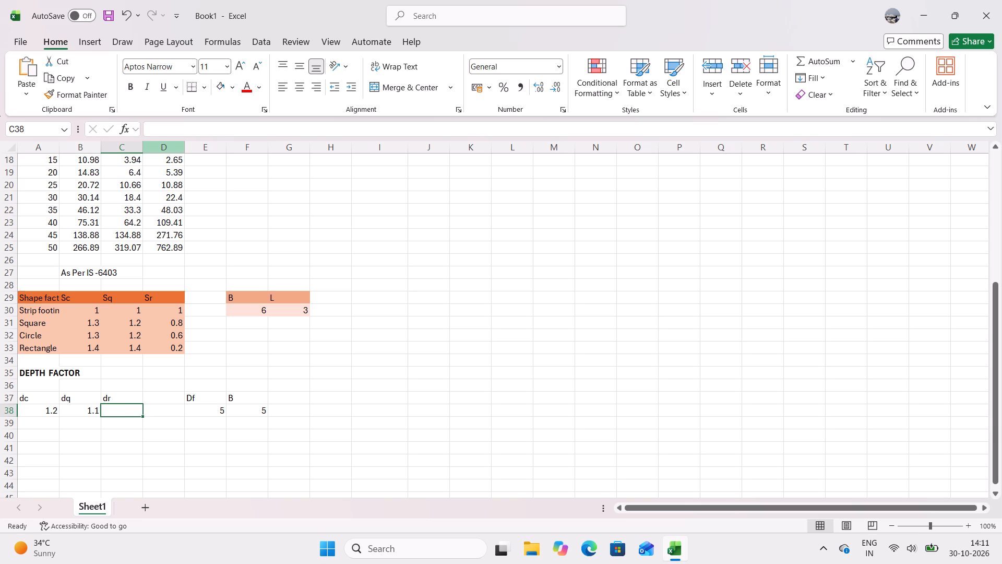
{"action": "left_click", "coordinate": [82, 409]}
{"action": "left_click_drag", "start_coordinate": [373, 128], "coordinate": [371, 128]}
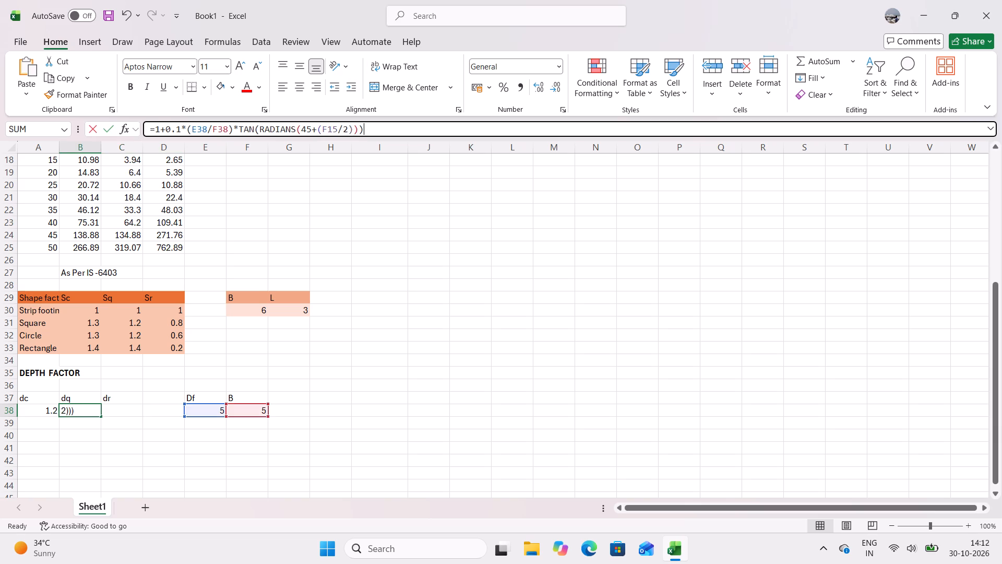
{"action": "left_click_drag", "start_coordinate": [371, 128], "coordinate": [135, 207]}
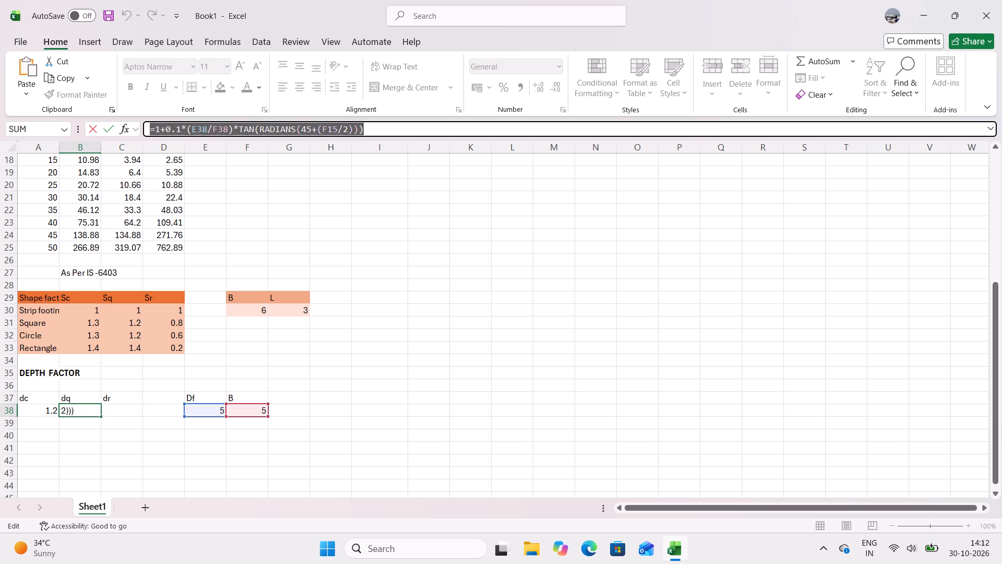
{"action": "key", "text": "ctrl+c"}
{"action": "left_click", "coordinate": [380, 127]}
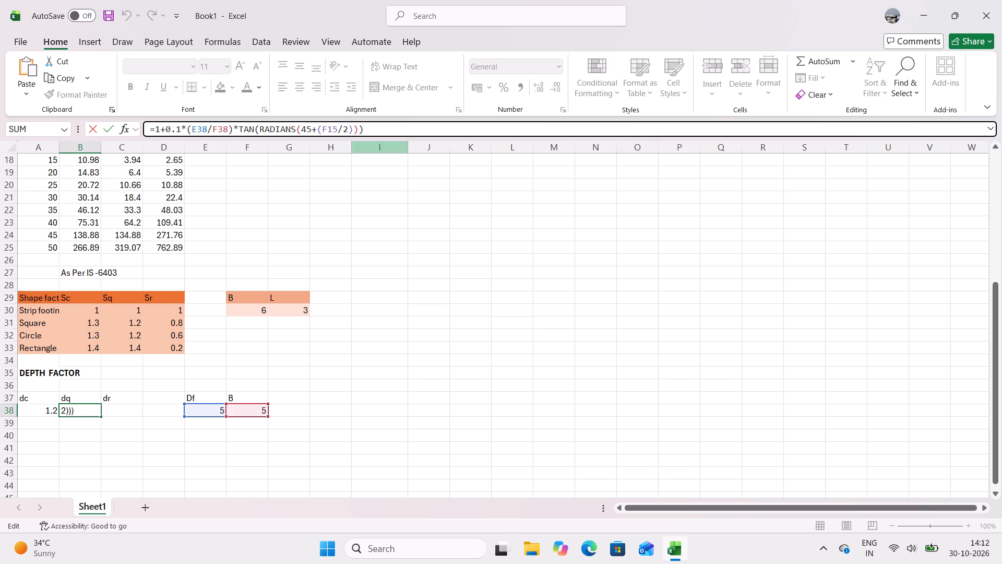
{"action": "left_click", "coordinate": [128, 408]}
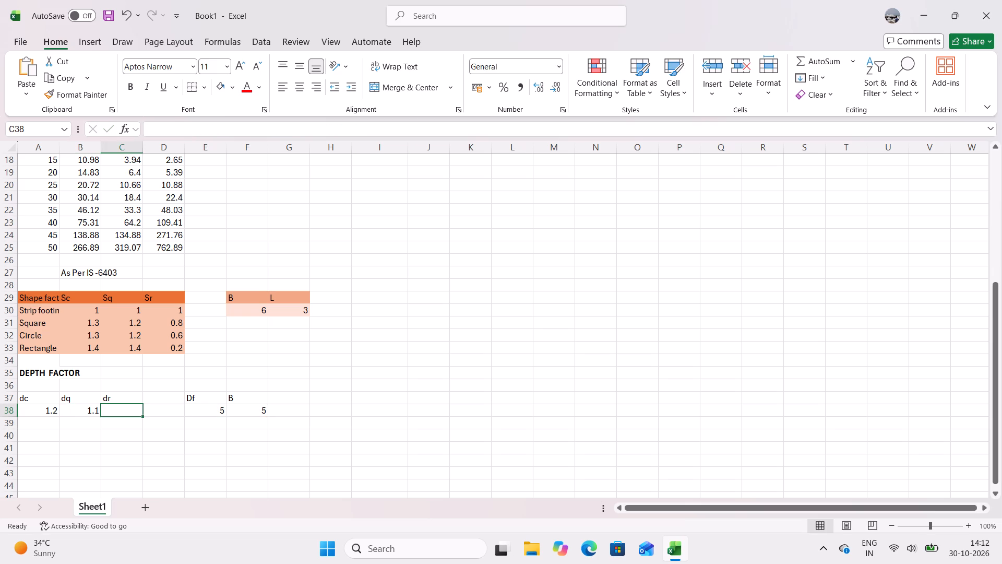
{"action": "left_click", "coordinate": [171, 129]}
{"action": "key", "text": "ctrl+v"}
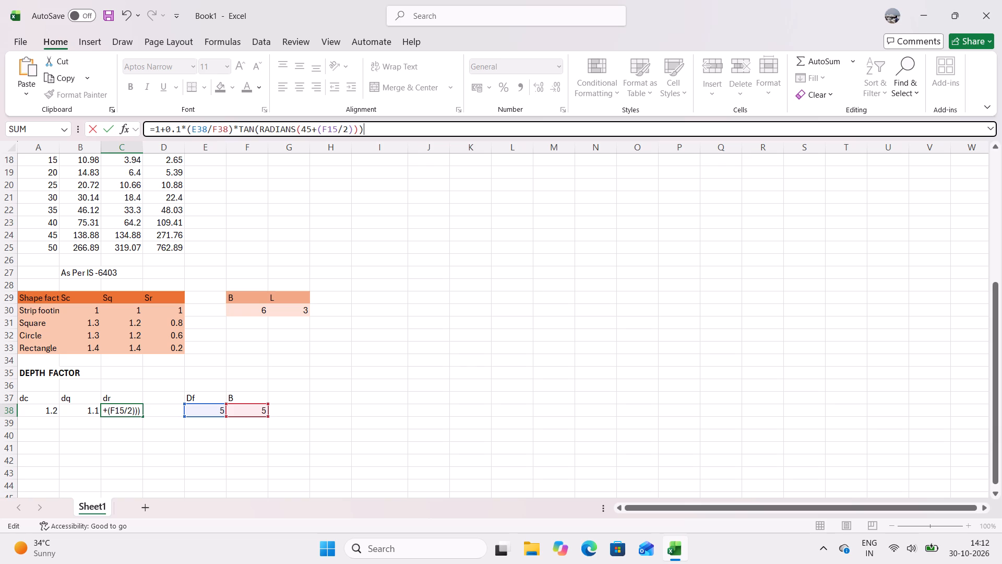
{"action": "key", "text": "Return"}
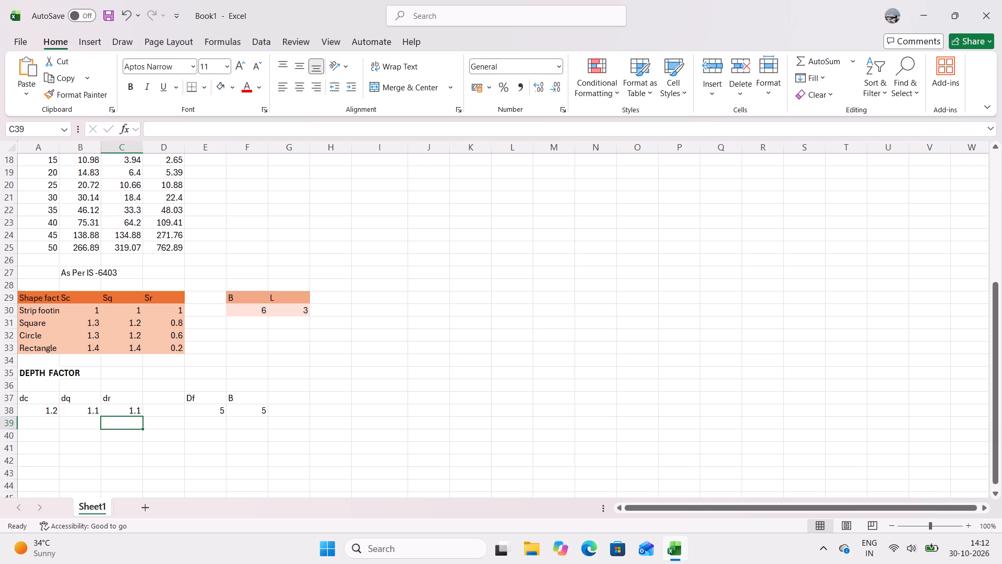
Select the depth factor B input in F38.
{"action": "left_click", "coordinate": [256, 412]}
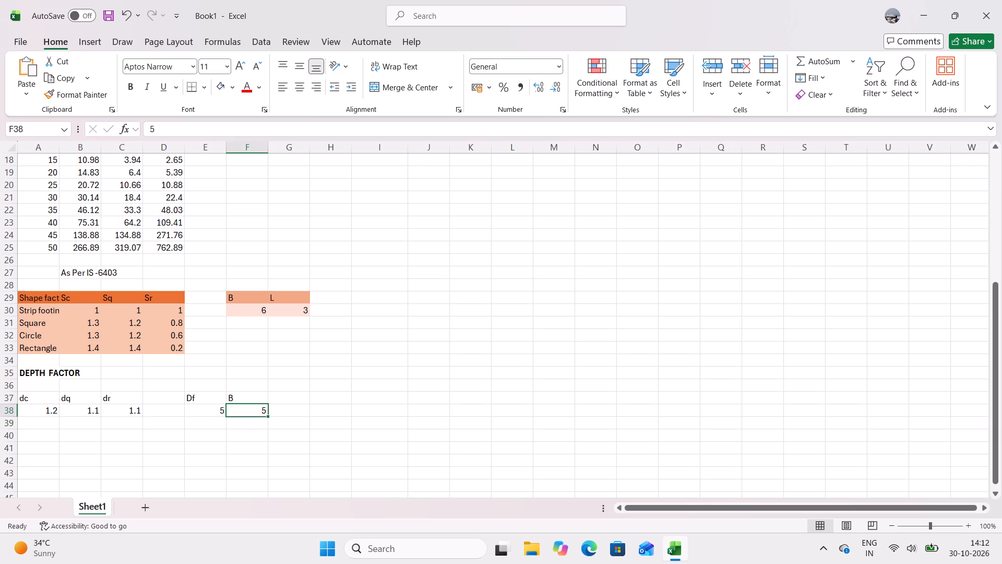
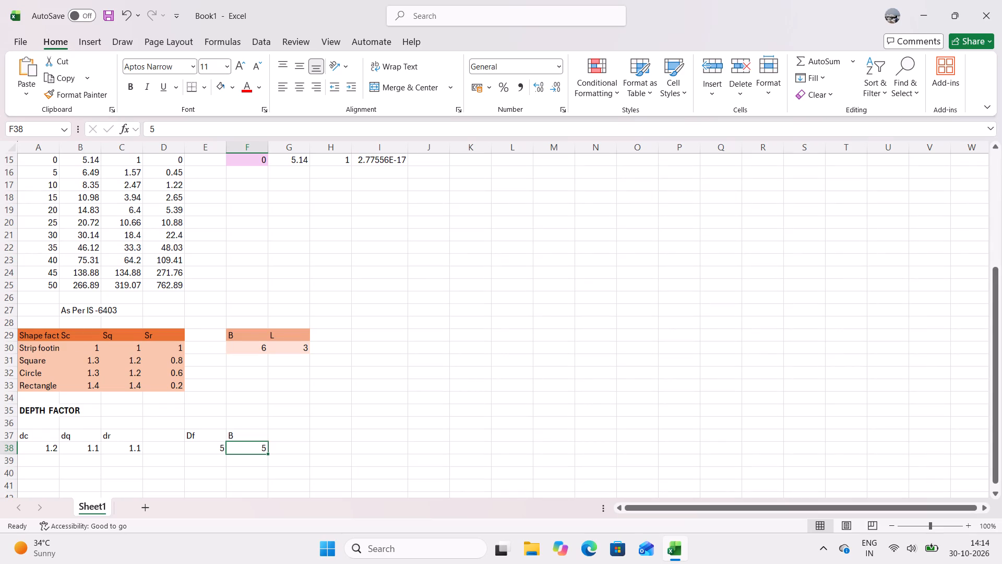
Select the empty cell A39 directly below the dc depth factor value.
{"action": "scroll", "coordinate": [433, 289], "scroll_direction": "down", "scroll_amount": 4}
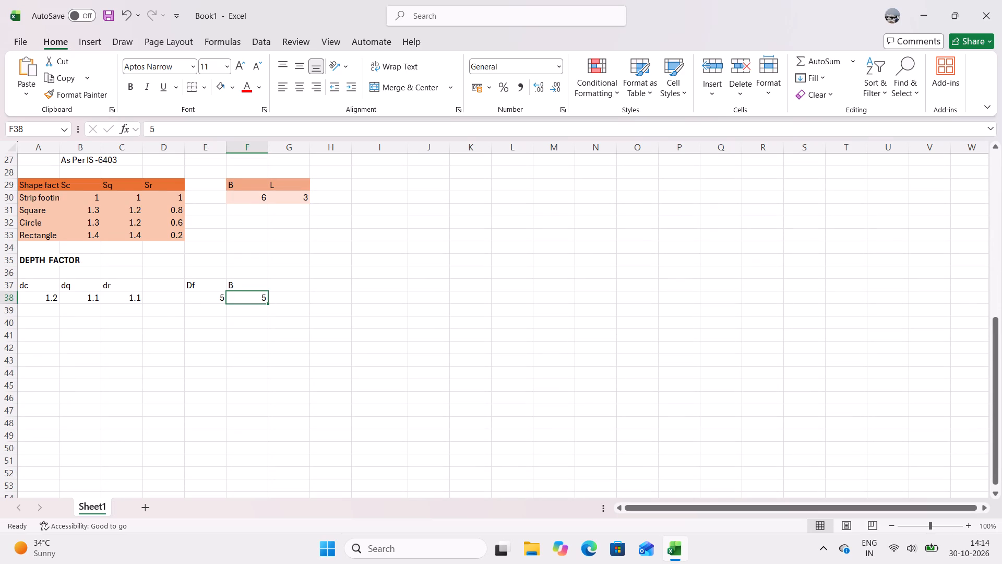
{"action": "left_click", "coordinate": [45, 313]}
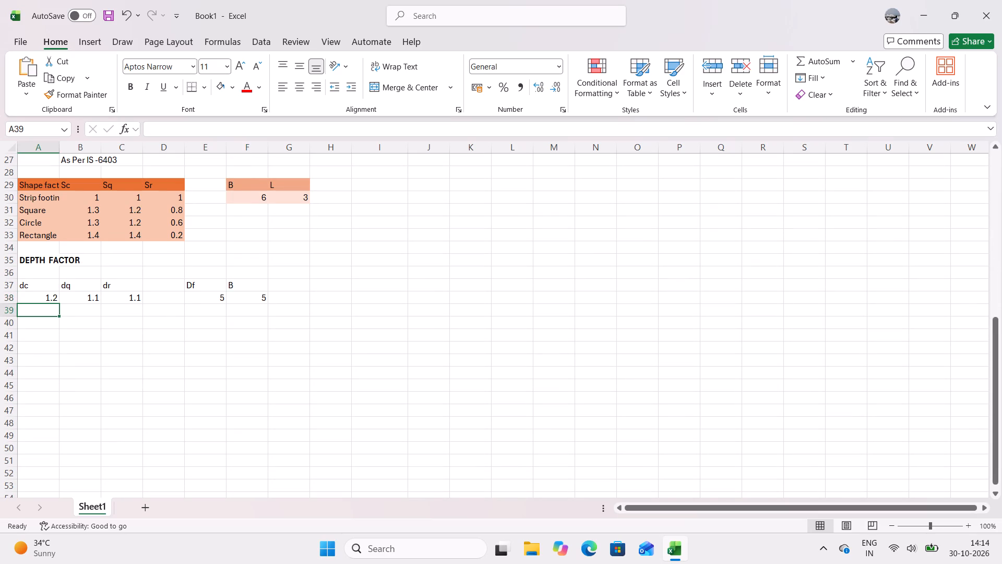
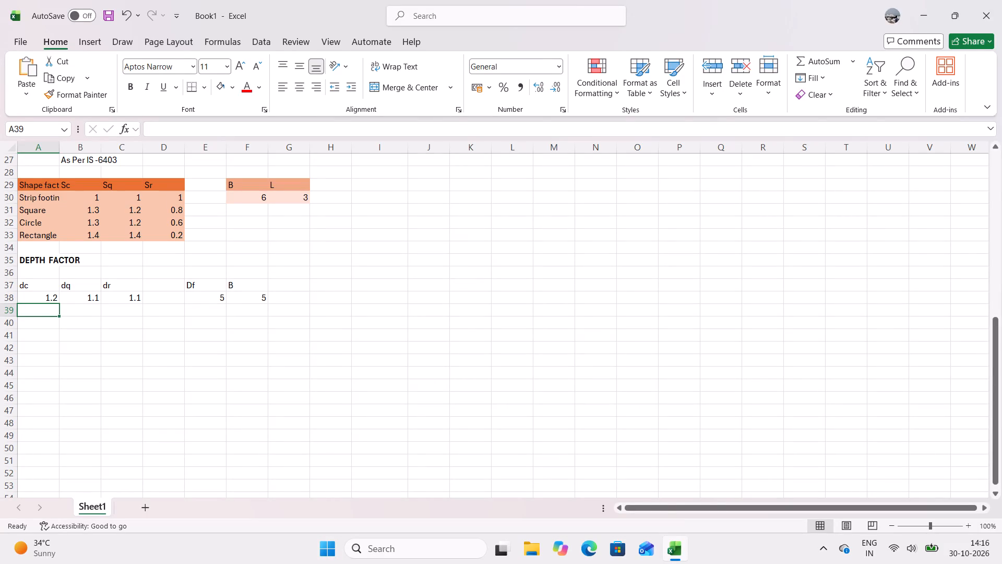
Enter the note "FOR Compacted soil" in cell B39, directly below the dq depth factor value.
{"action": "left_click", "coordinate": [50, 323]}
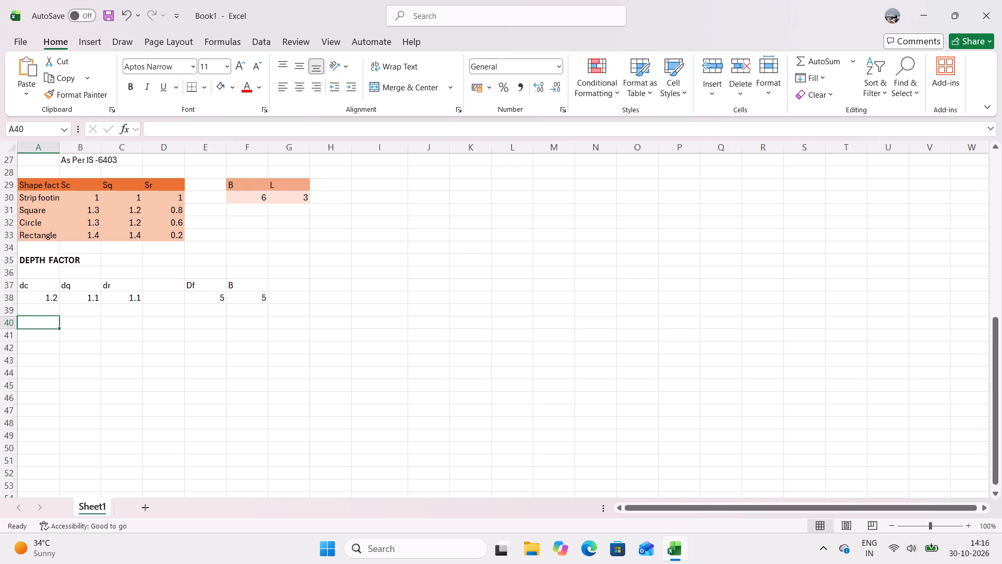
{"action": "key", "text": "Up"}
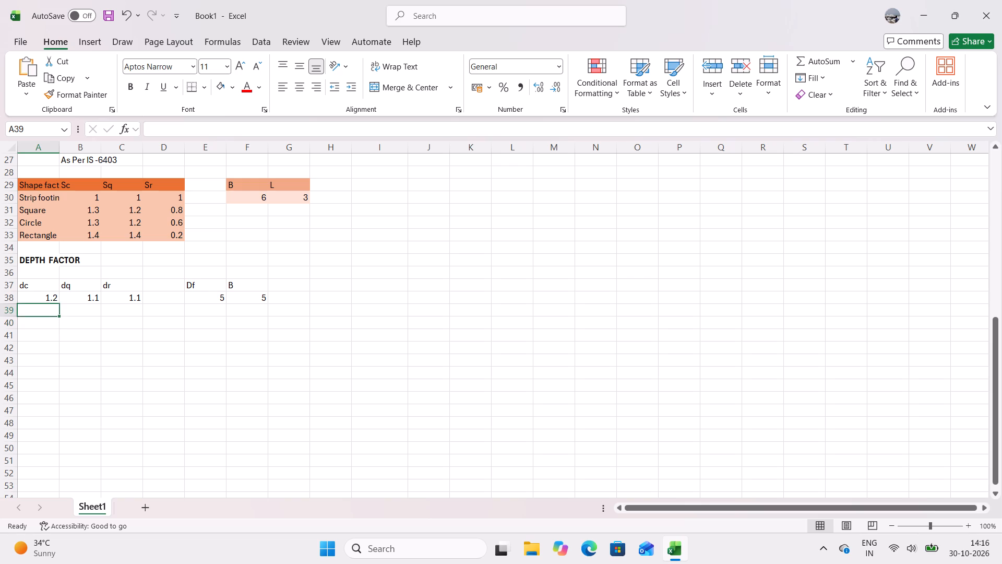
{"action": "key", "text": "Right"}
{"action": "key", "text": "f"}
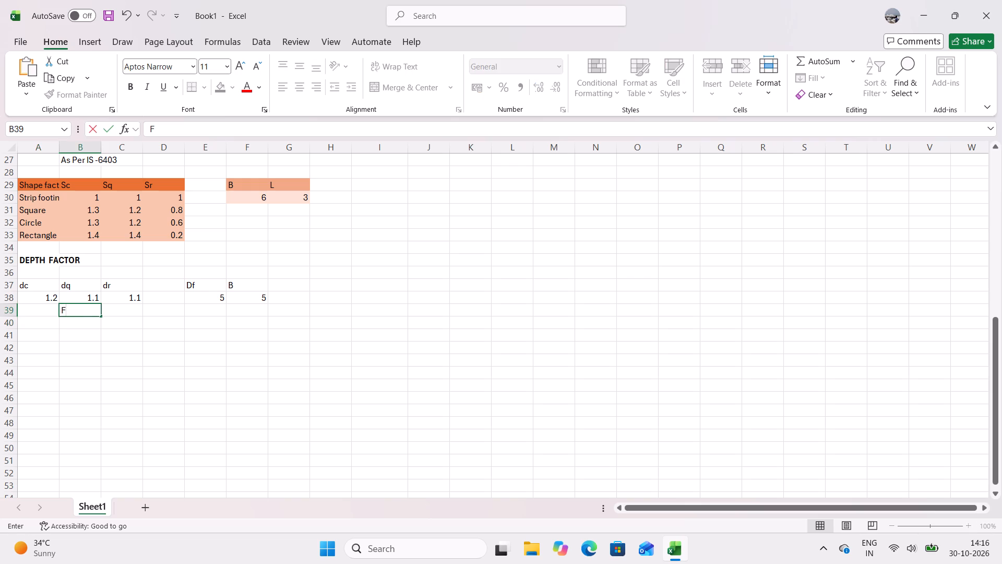
{"action": "type", "text": "OR"}
{"action": "key", "text": "space"}
{"action": "type", "text": "CO"}
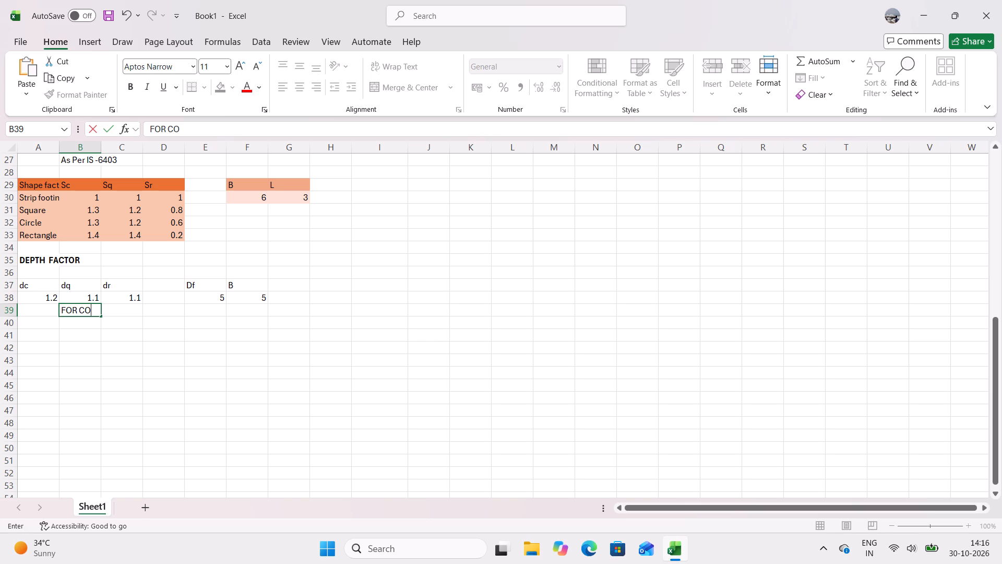
{"action": "key", "text": "BackSpace"}
{"action": "type", "text": "ompacted si"}
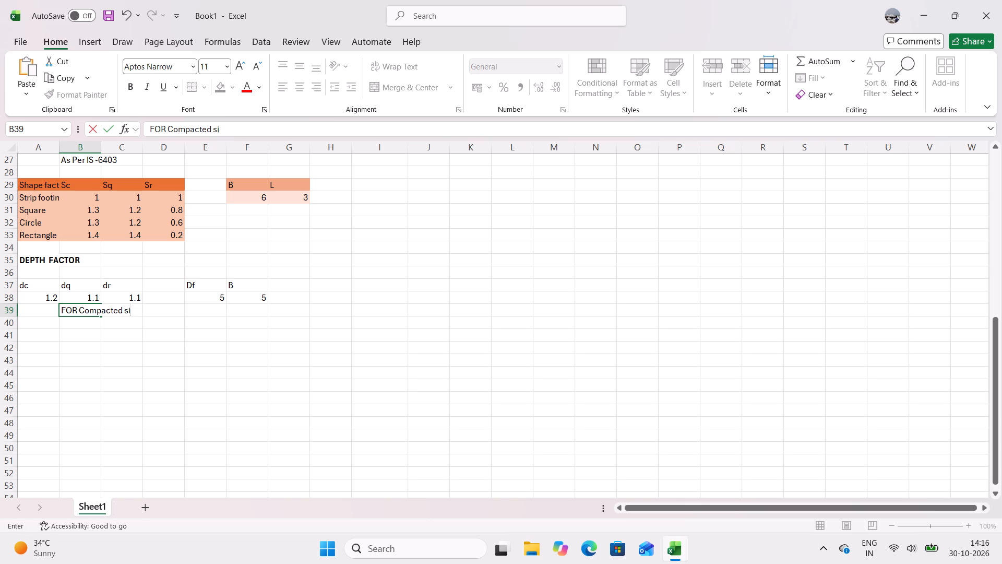
{"action": "key", "text": "BackSpace"}
{"action": "type", "text": "ol"}
{"action": "key", "text": "BackSpace"}
{"action": "type", "text": "il"}
Change the first word of the note in B39 to "For" so it reads "For Compacted soil".
{"action": "left_click", "coordinate": [80, 312]}
{"action": "key", "text": "BackSpace"}
{"action": "key", "text": "BackSpace"}
{"action": "key", "text": "BackSpace"}
{"action": "type", "text": "or"}
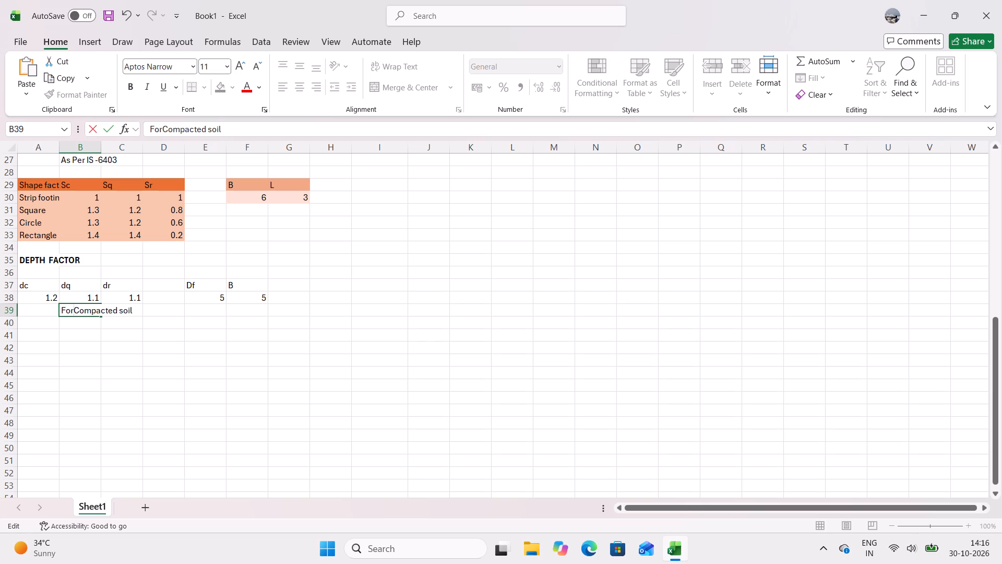
{"action": "key", "text": "space"}
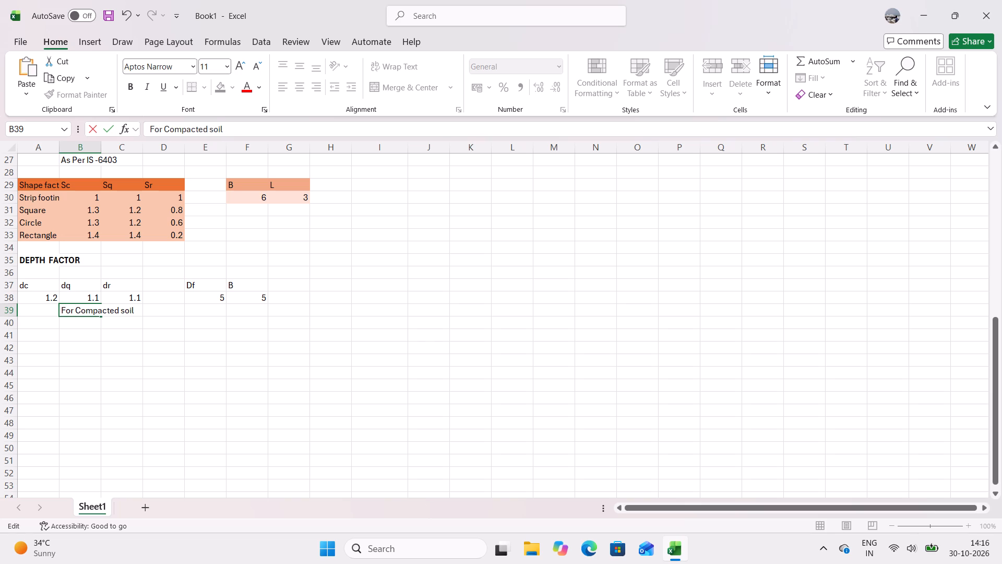
{"action": "left_click", "coordinate": [38, 338]}
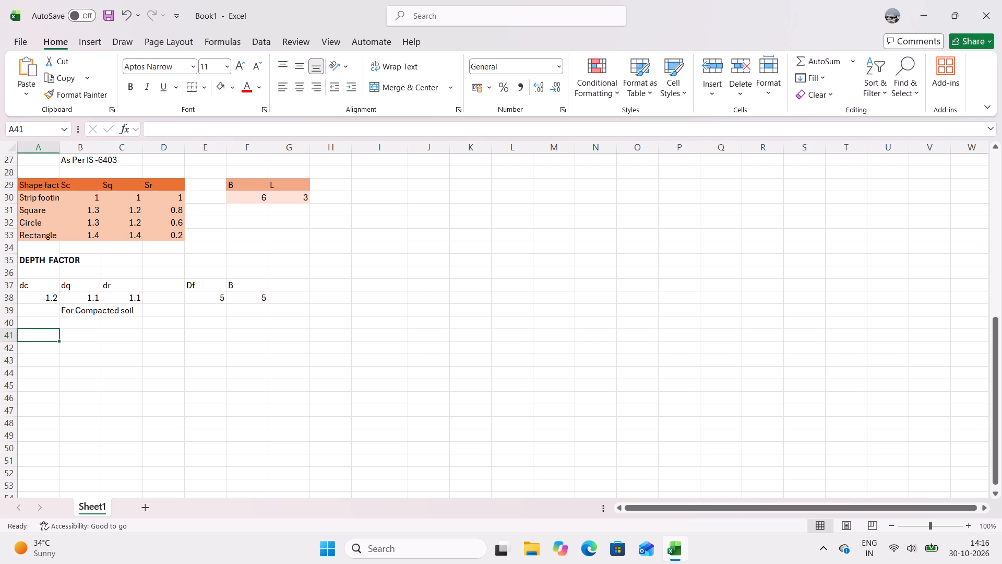
Copy the dc, dq and dr headers from A37:C37 to A41:C41.
{"action": "left_click_drag", "start_coordinate": [45, 287], "coordinate": [123, 283]}
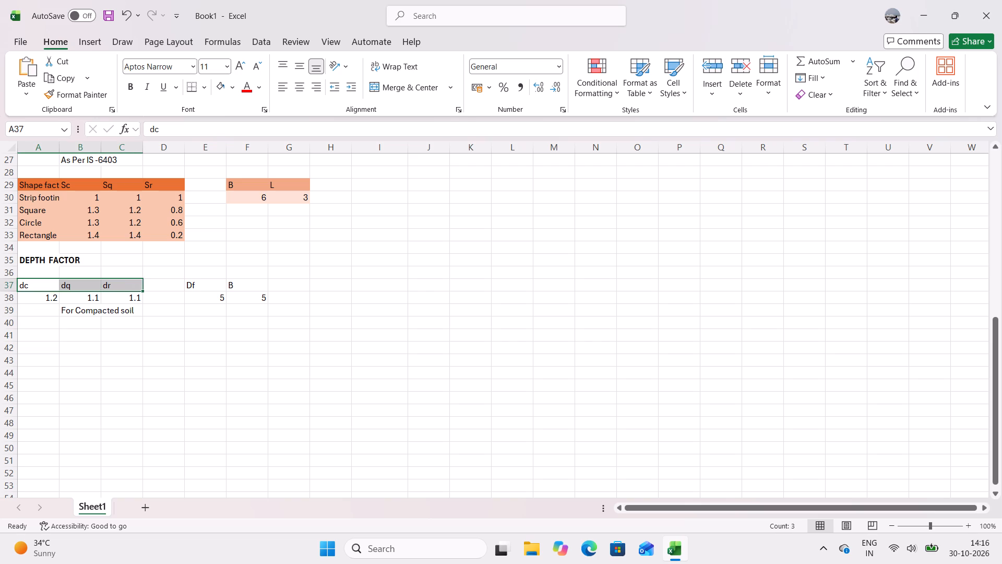
{"action": "key", "text": "ctrl+c"}
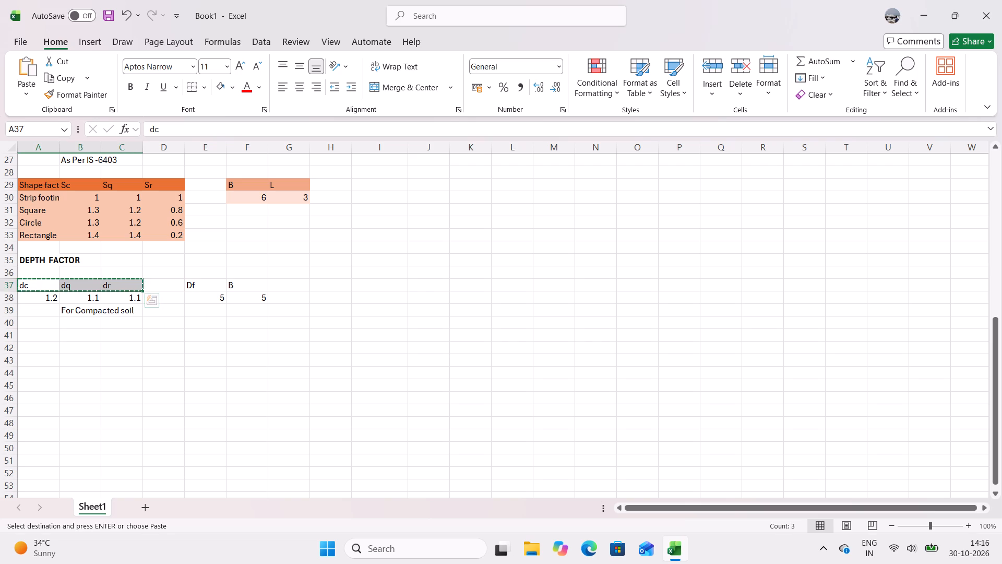
{"action": "left_click", "coordinate": [33, 337]}
{"action": "key", "text": "ctrl+v"}
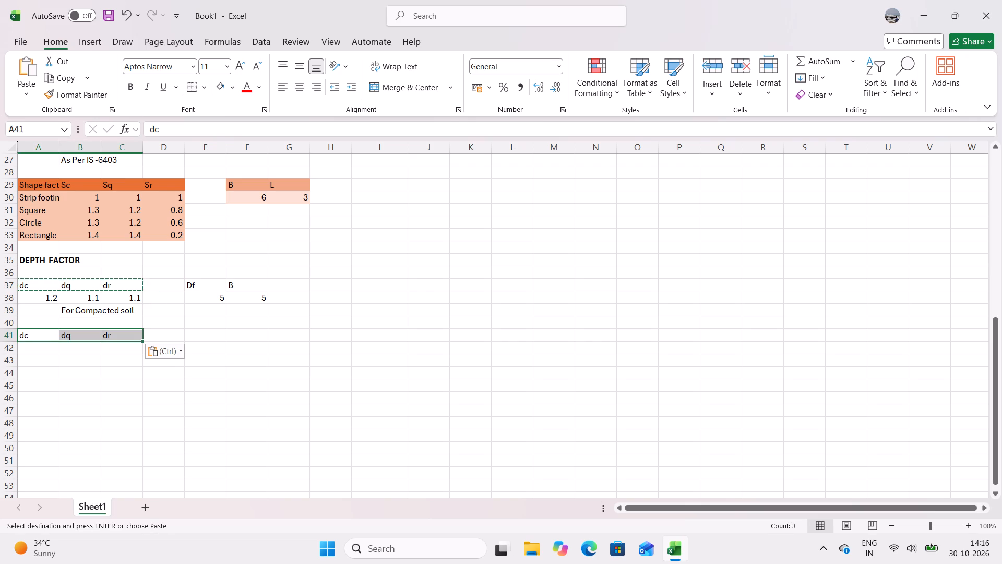
Enter 1 for each of dc, dq and dr in cells A42:C42 under the copied headers.
{"action": "left_click", "coordinate": [47, 348]}
{"action": "key", "text": "1"}
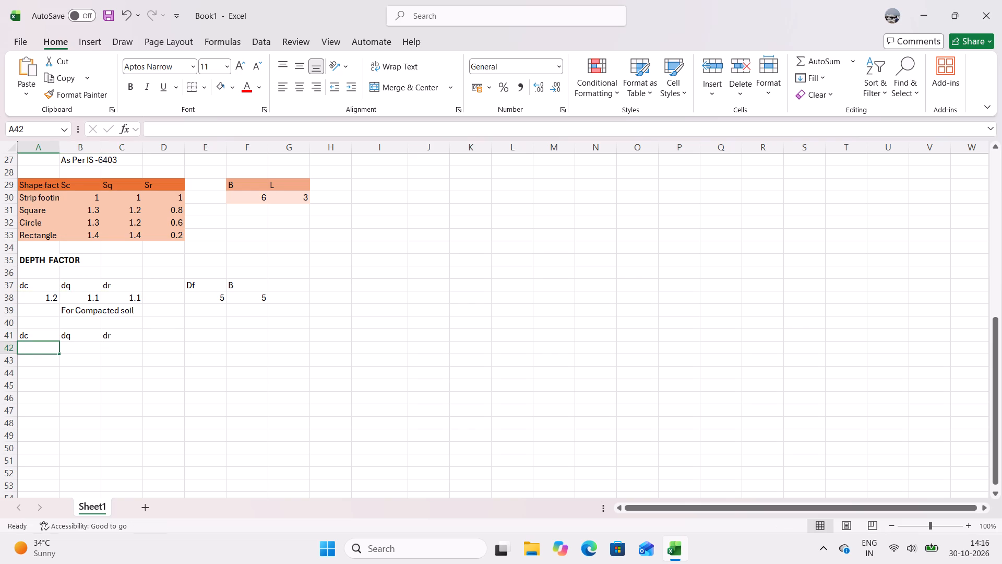
{"action": "key", "text": "Right"}
{"action": "key", "text": "1"}
{"action": "key", "text": "Right"}
{"action": "key", "text": "1"}
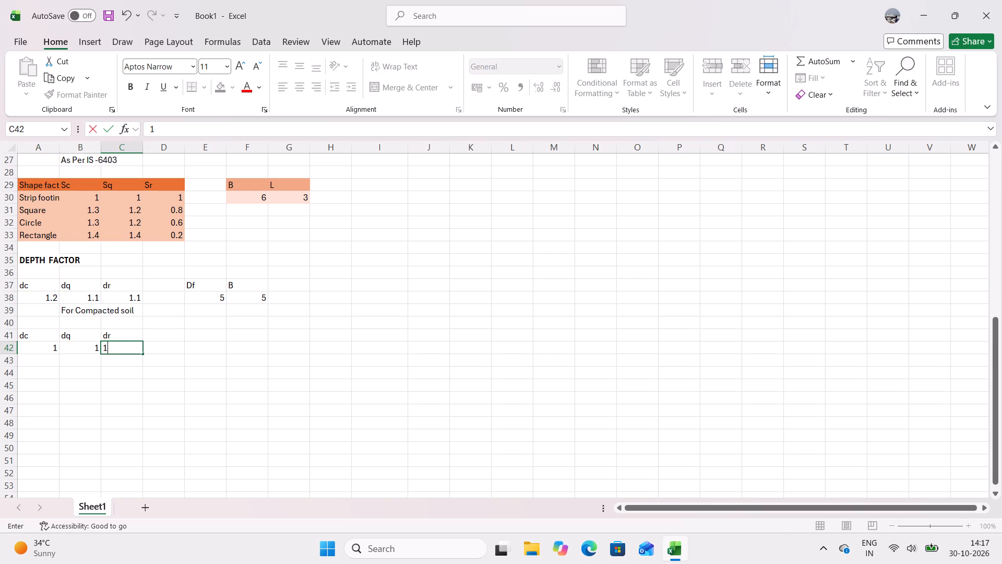
{"action": "key", "text": "Right"}
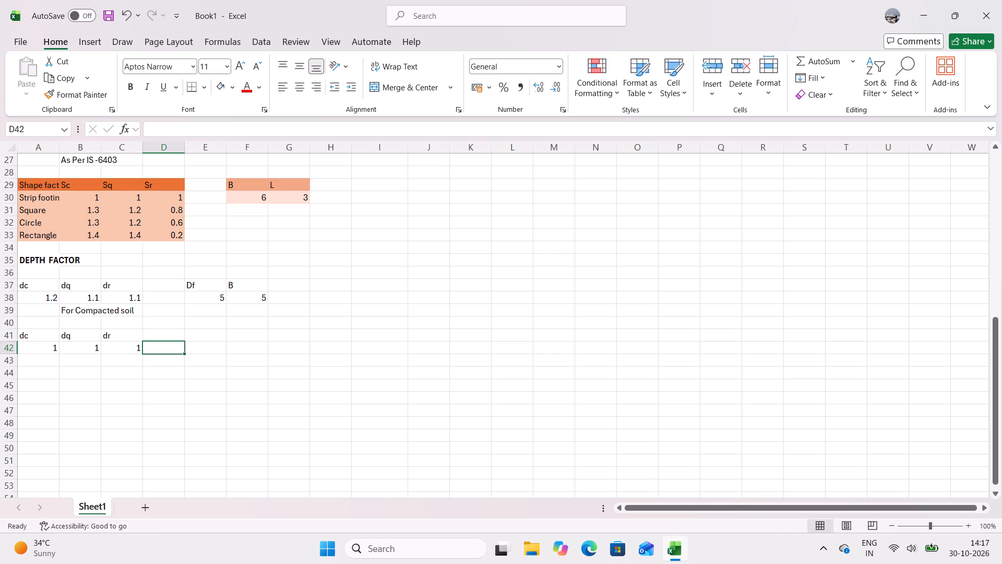
Enter the note "for Uncompacated soil" in cell B43, below the second set of depth factors.
{"action": "left_click", "coordinate": [74, 363]}
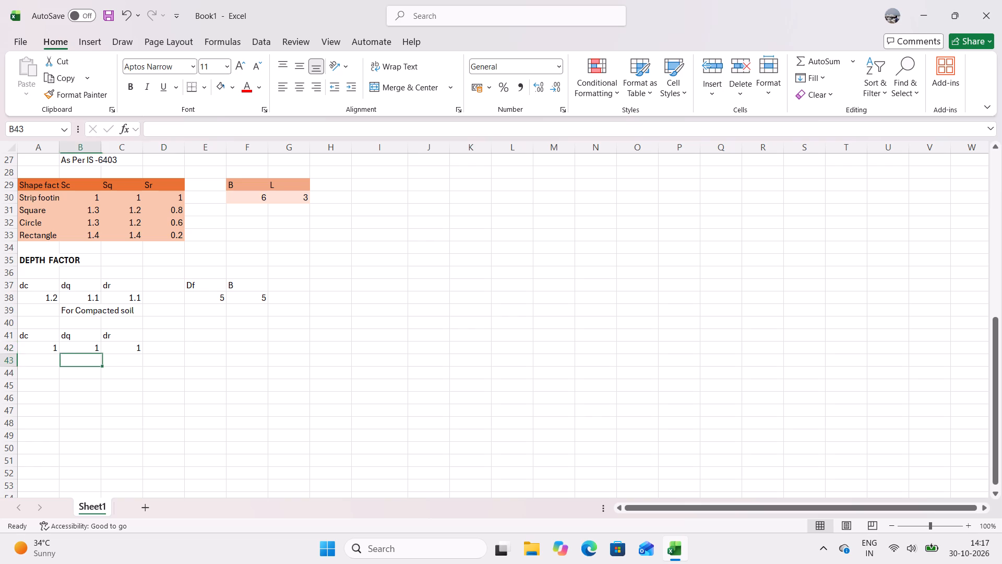
{"action": "key", "text": "f"}
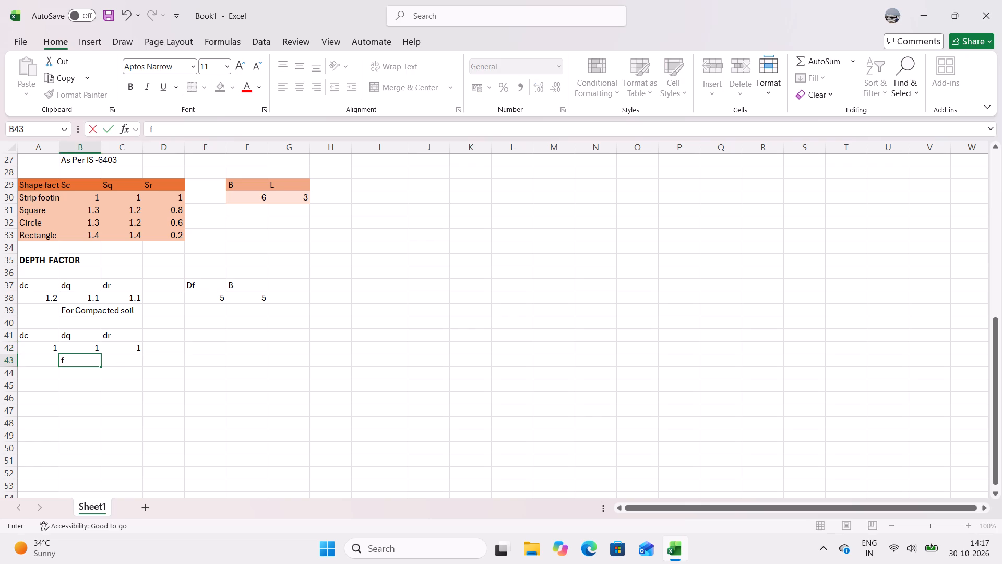
{"action": "type", "text": "or"}
{"action": "key", "text": "space"}
{"action": "type", "text": "compace"}
{"action": "key", "text": "BackSpace"}
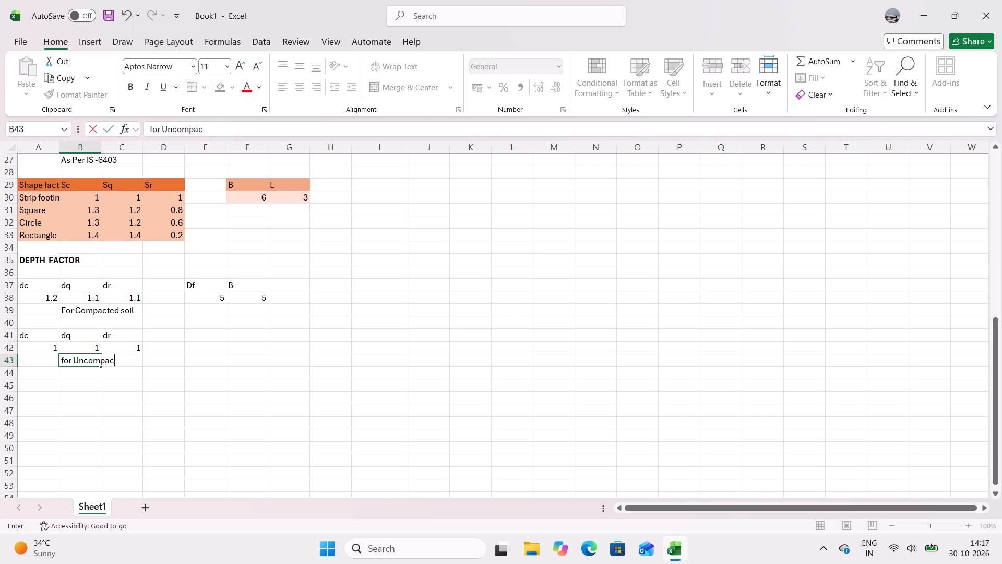
{"action": "type", "text": "at"}
{"action": "type", "text": "ed soil"}
{"action": "key", "text": "Right"}
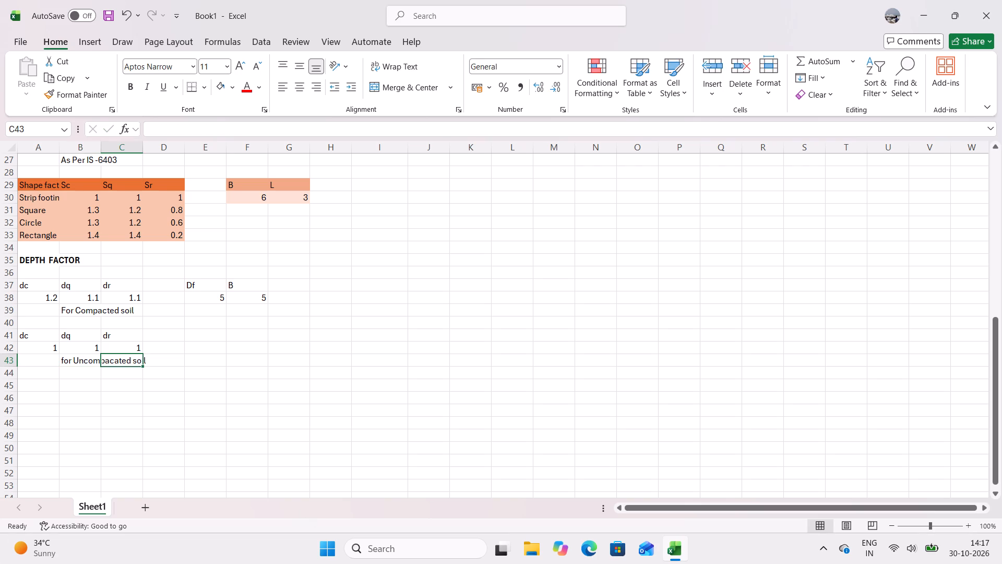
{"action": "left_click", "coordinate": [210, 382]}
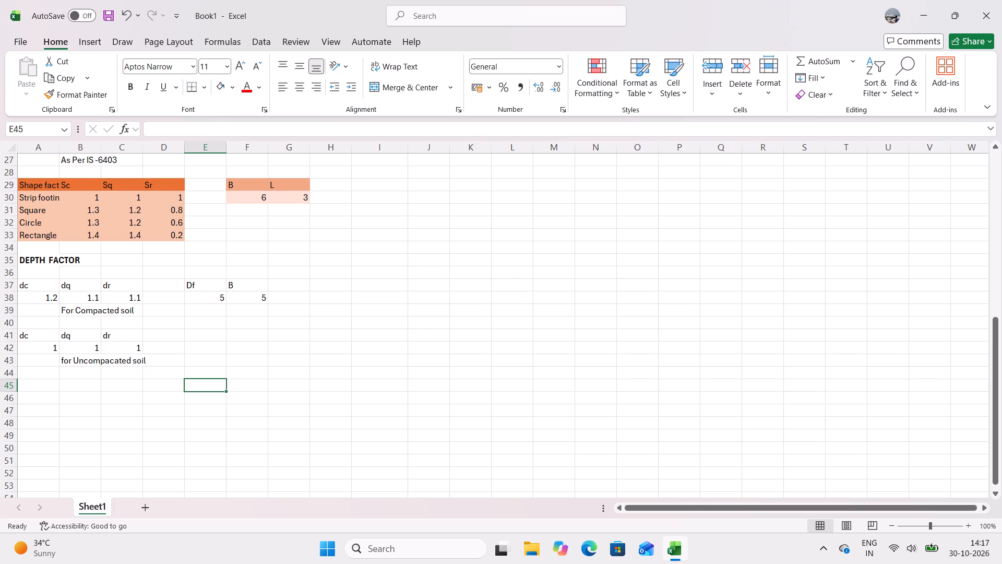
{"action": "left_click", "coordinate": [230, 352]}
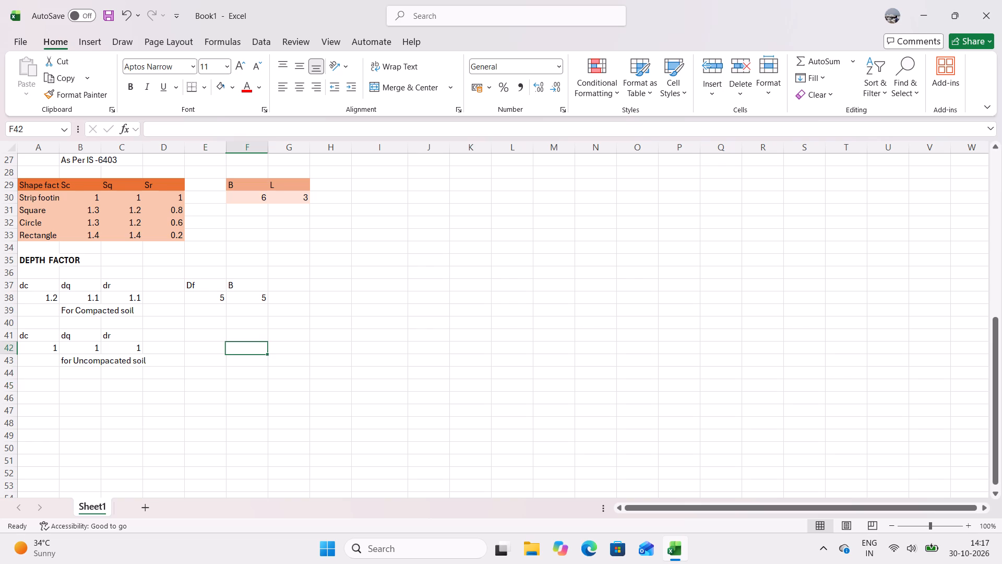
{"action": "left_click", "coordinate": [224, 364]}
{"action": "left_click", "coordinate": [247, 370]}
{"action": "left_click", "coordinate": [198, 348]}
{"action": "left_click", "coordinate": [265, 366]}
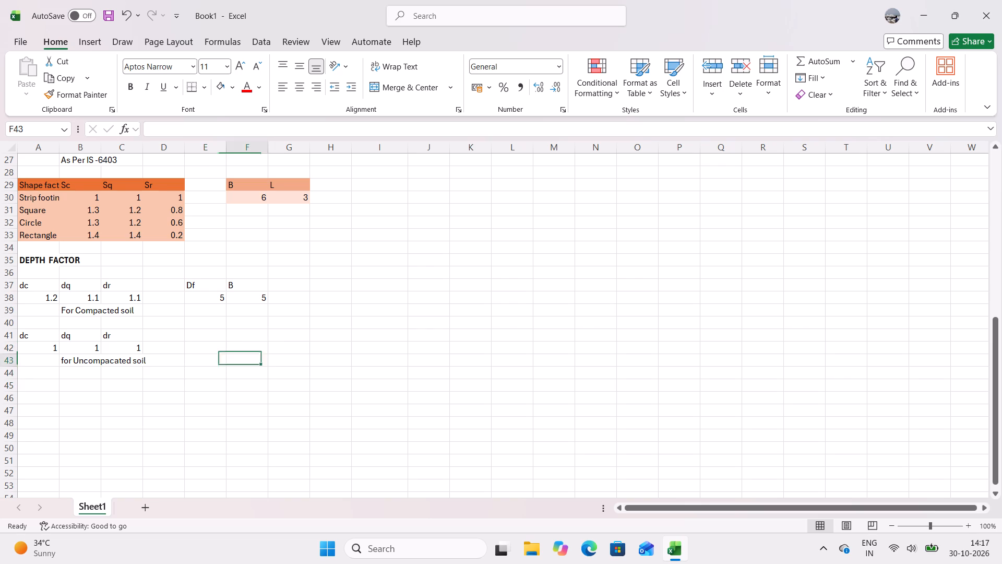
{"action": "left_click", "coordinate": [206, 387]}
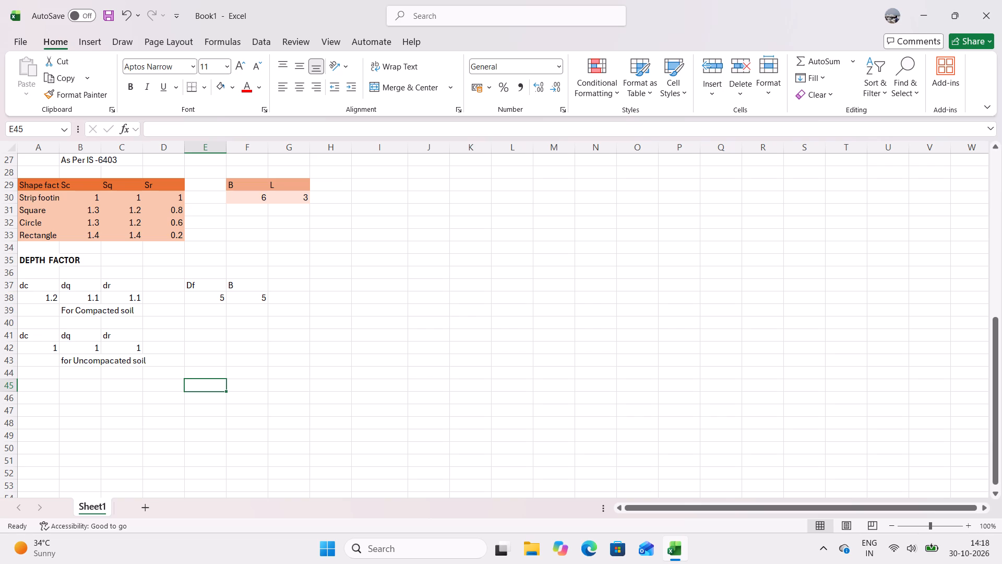
Fill both dc, dq, dr header rows, A37:C37 and A41:C41, with the same light blue theme colour.
{"action": "left_click_drag", "start_coordinate": [27, 284], "coordinate": [138, 288]}
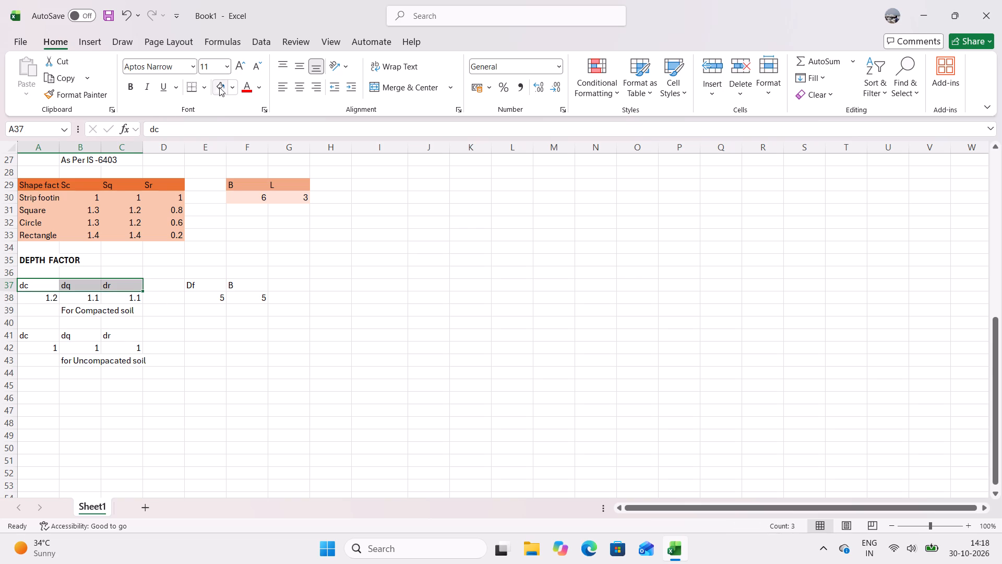
{"action": "left_click", "coordinate": [219, 87]}
{"action": "left_click", "coordinate": [229, 85]}
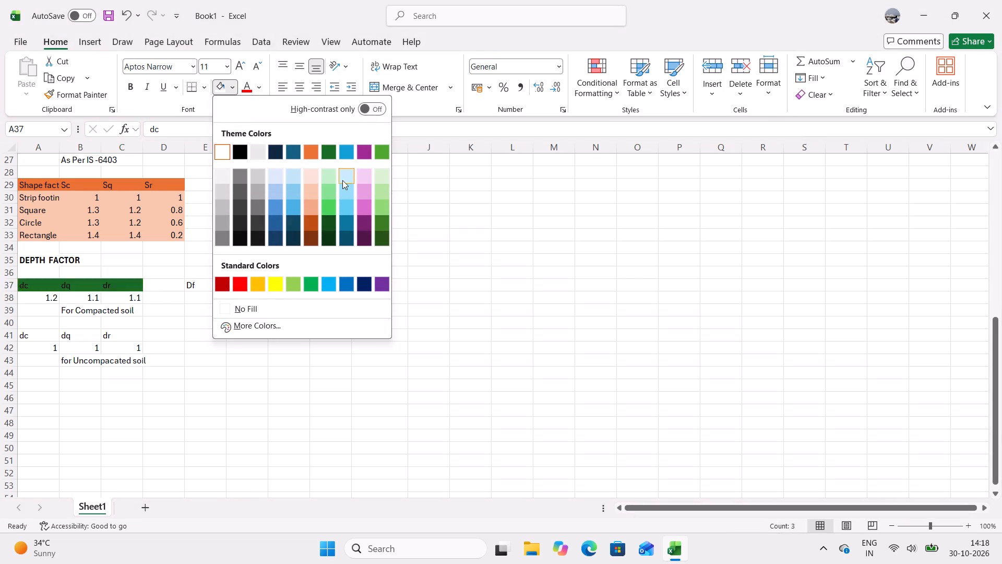
{"action": "left_click", "coordinate": [275, 195]}
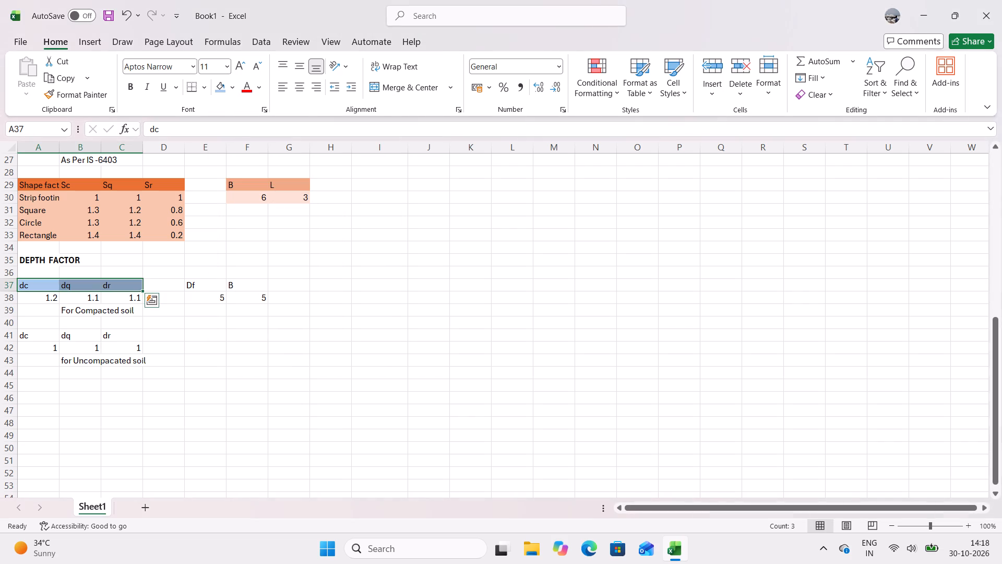
{"action": "left_click_drag", "start_coordinate": [48, 338], "coordinate": [121, 335]}
{"action": "left_click", "coordinate": [216, 87]}
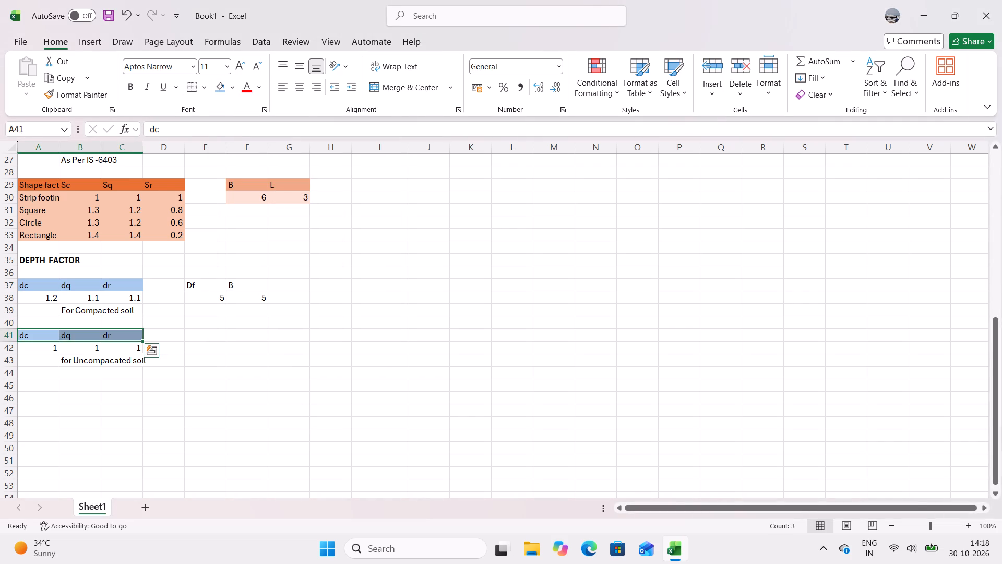
{"action": "left_click", "coordinate": [118, 401]}
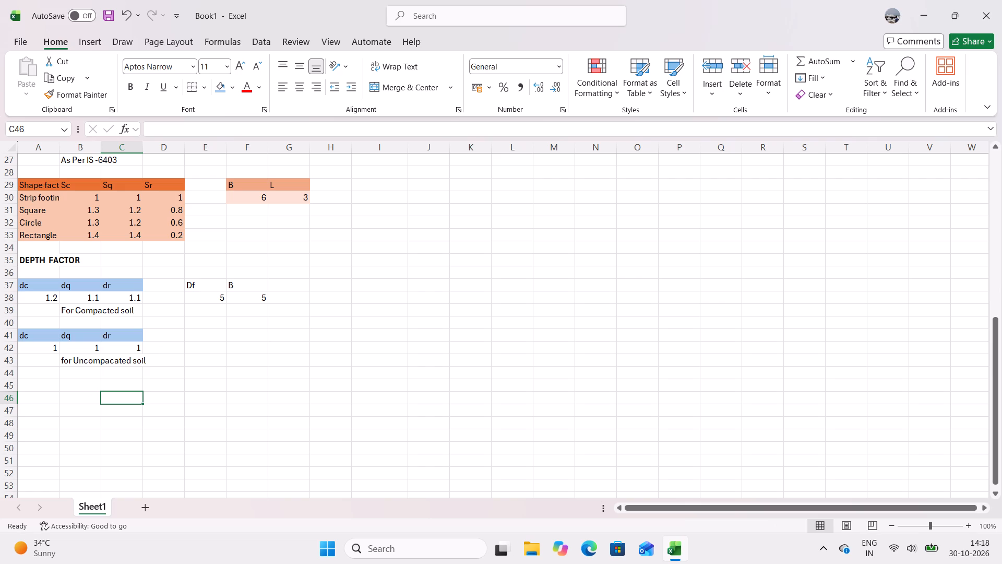
Fill the Df and B header cells E37:F37 with a medium sky-blue theme colour.
{"action": "left_click_drag", "start_coordinate": [199, 290], "coordinate": [225, 293]}
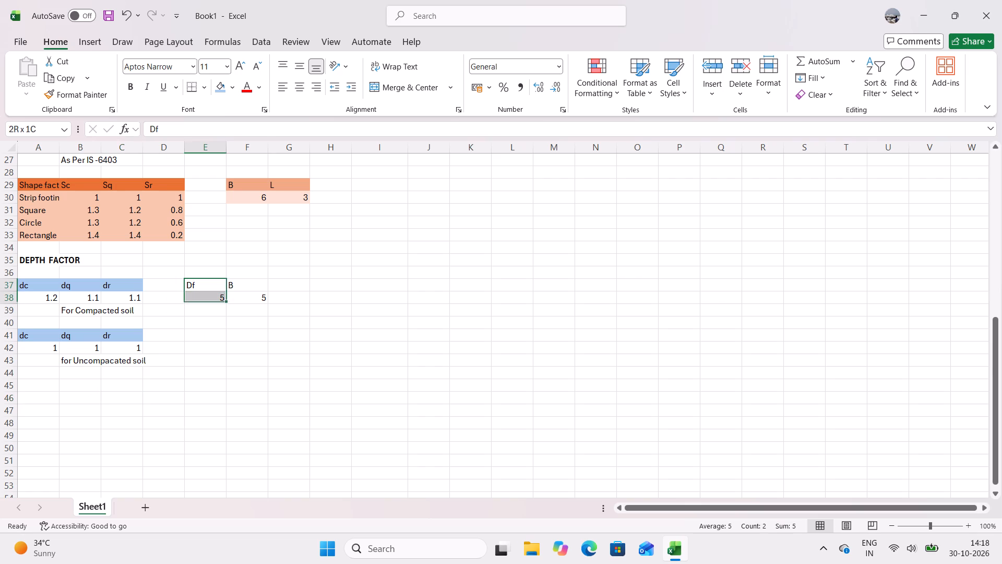
{"action": "left_click_drag", "start_coordinate": [225, 293], "coordinate": [238, 289]}
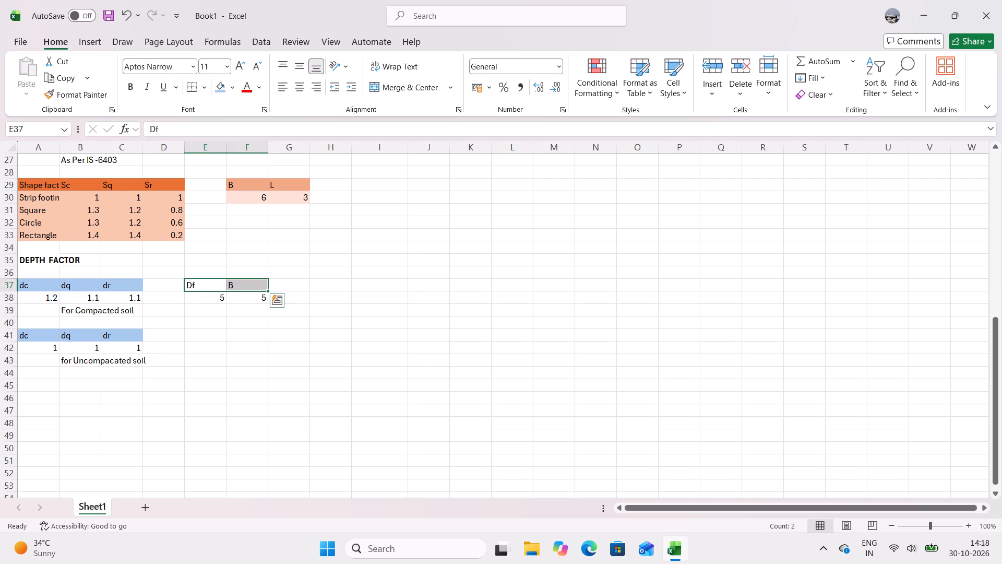
{"action": "scroll", "coordinate": [258, 234], "scroll_direction": "up", "scroll_amount": 3}
{"action": "scroll", "coordinate": [258, 234], "scroll_direction": "down", "scroll_amount": 1}
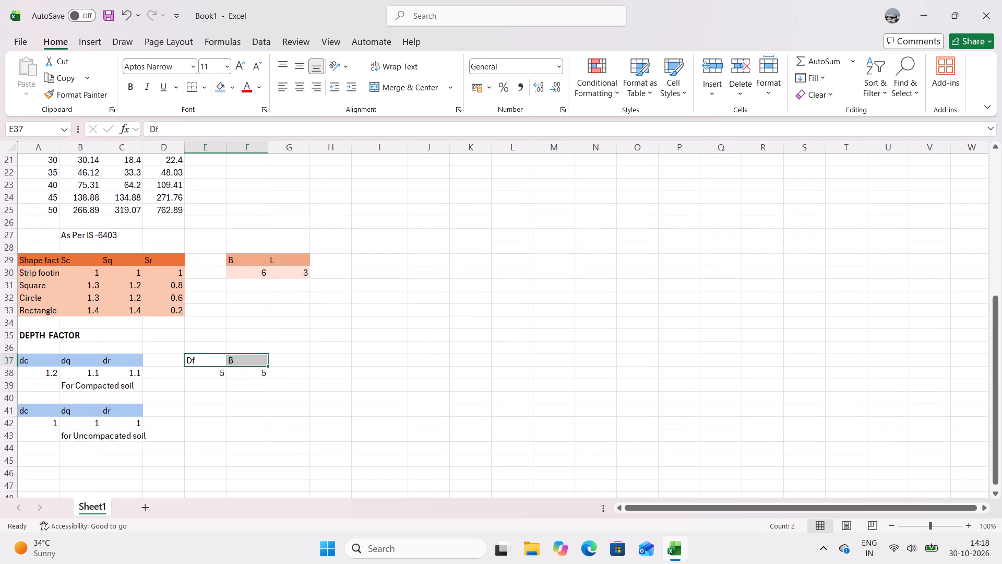
{"action": "scroll", "coordinate": [254, 231], "scroll_direction": "down", "scroll_amount": 2}
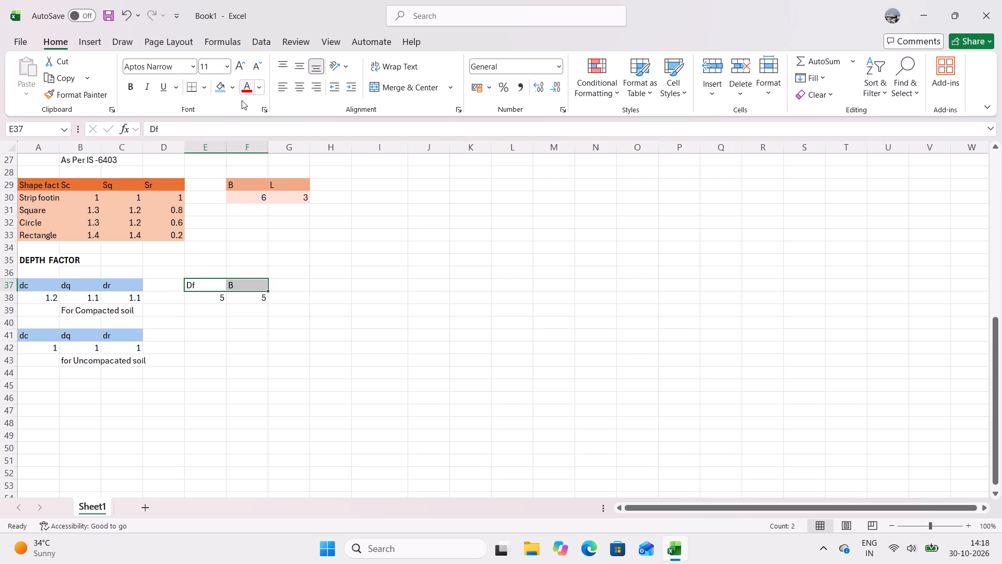
{"action": "left_click", "coordinate": [233, 85]}
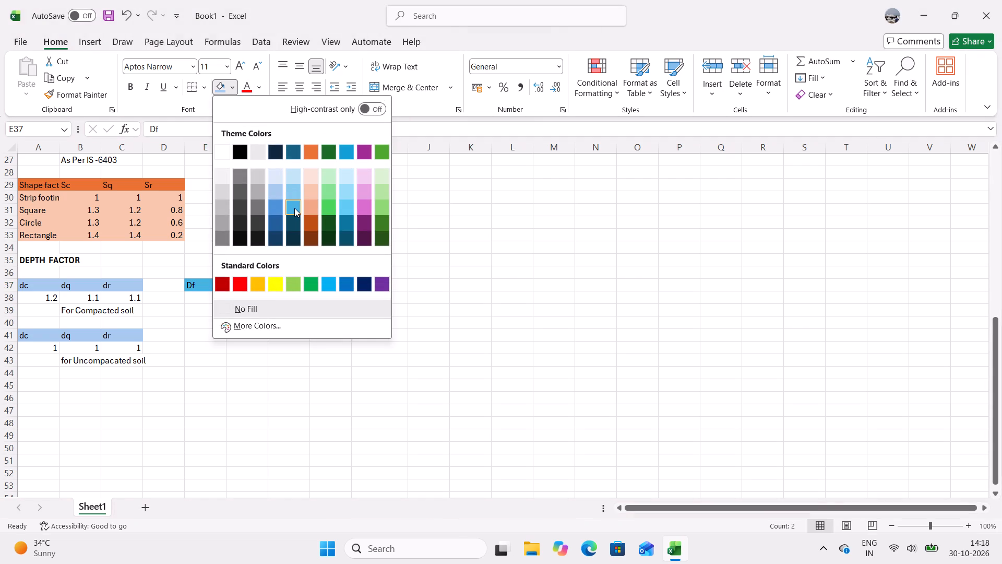
{"action": "left_click", "coordinate": [294, 208]}
Fill the Df and B value cells E38:F38 with the light blue theme colour used on the dc, dq, dr headers.
{"action": "left_click_drag", "start_coordinate": [200, 296], "coordinate": [247, 301]}
{"action": "left_click", "coordinate": [232, 86]}
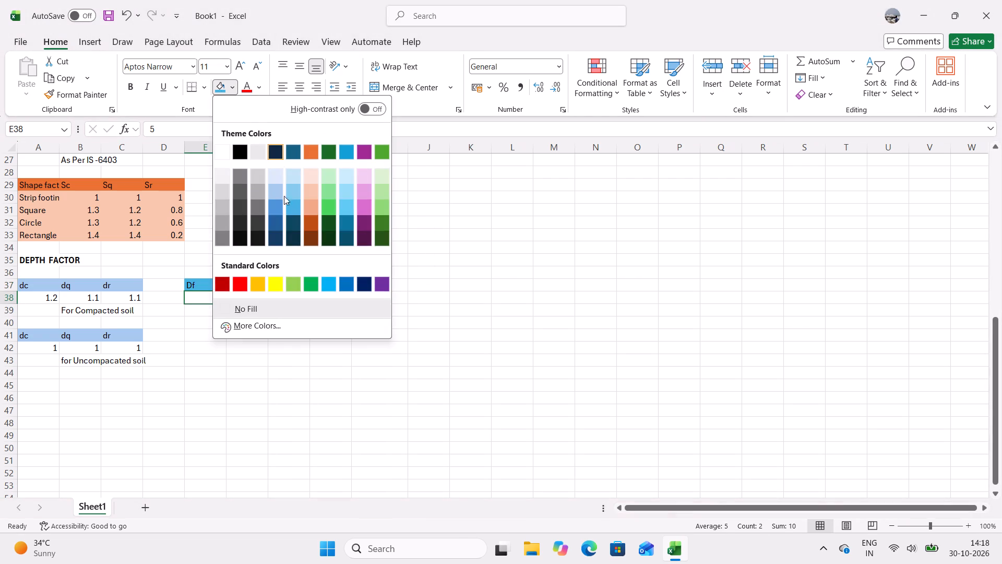
{"action": "left_click", "coordinate": [277, 193]}
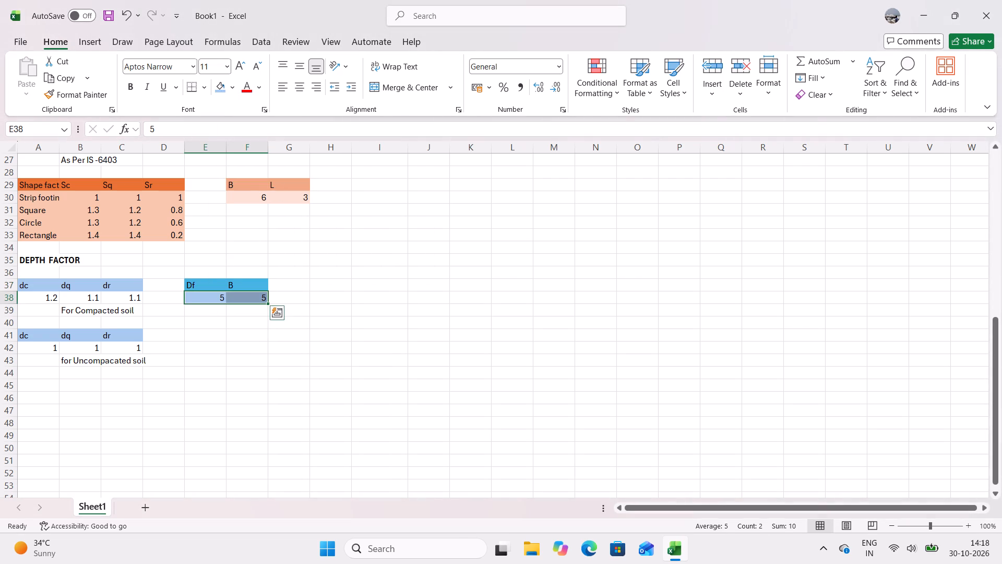
{"action": "left_click", "coordinate": [230, 347]}
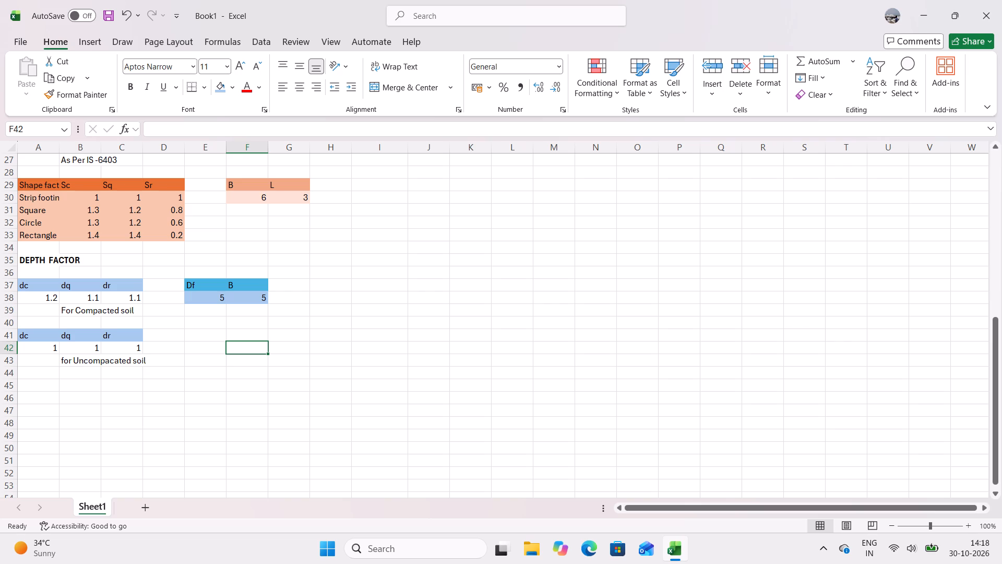
Set the φ(Degree) input in cell F15 of the IS-6403 lookup table to 5.
{"action": "scroll", "coordinate": [529, 277], "scroll_direction": "up", "scroll_amount": 9}
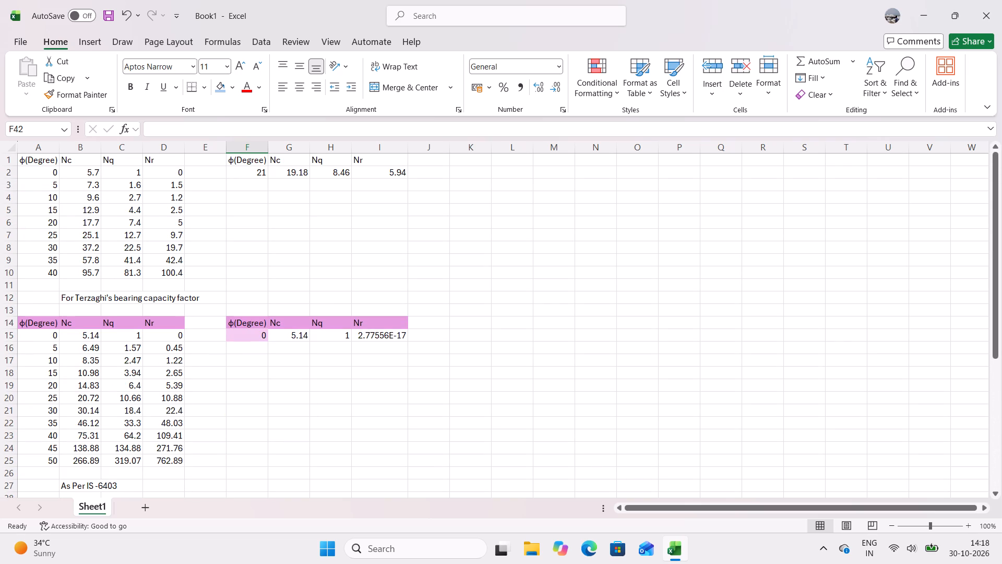
{"action": "scroll", "coordinate": [529, 277], "scroll_direction": "up", "scroll_amount": 4}
{"action": "scroll", "coordinate": [526, 277], "scroll_direction": "down", "scroll_amount": 1}
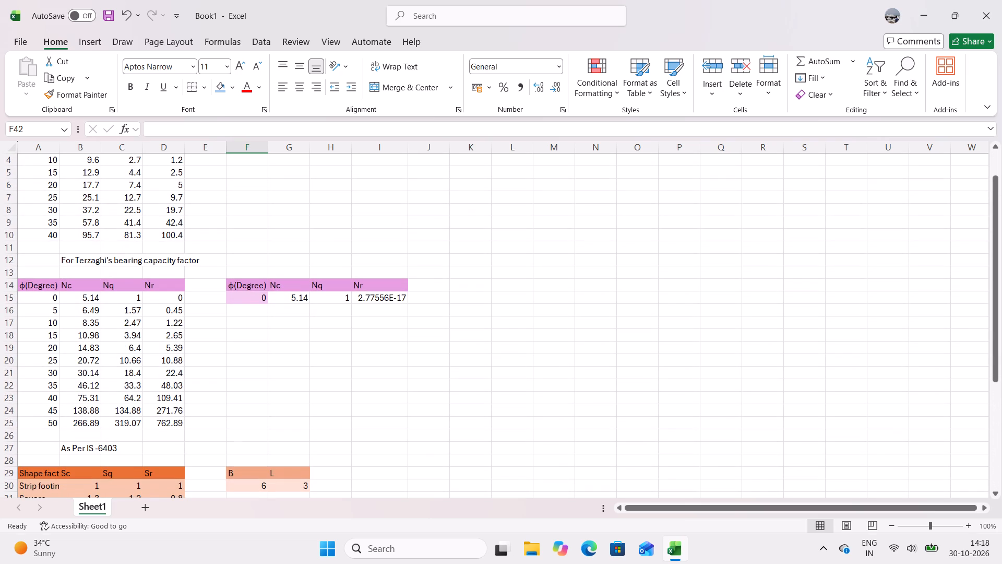
{"action": "scroll", "coordinate": [526, 277], "scroll_direction": "up", "scroll_amount": 1}
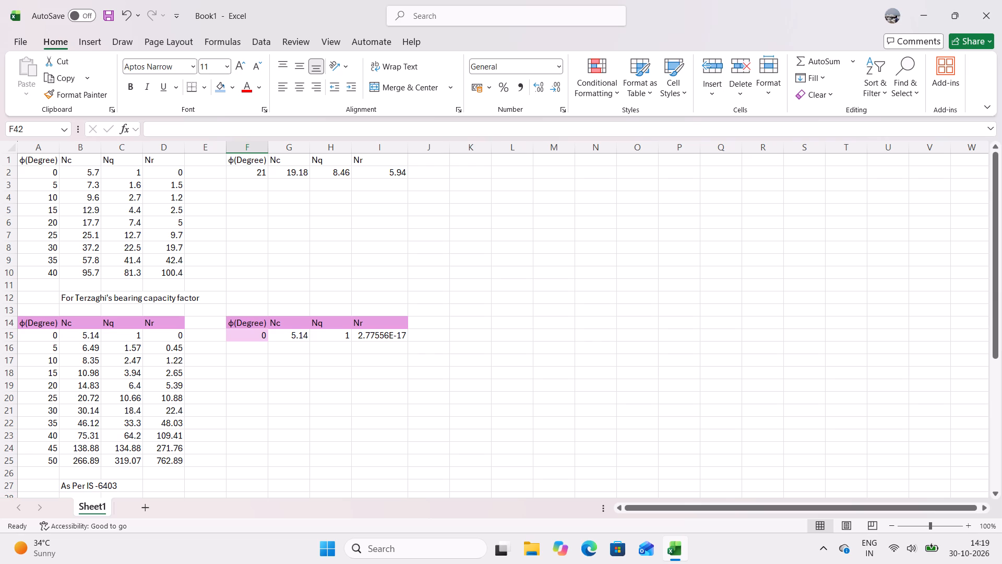
{"action": "left_click", "coordinate": [254, 339]}
{"action": "key", "text": "5"}
{"action": "key", "text": "Return"}
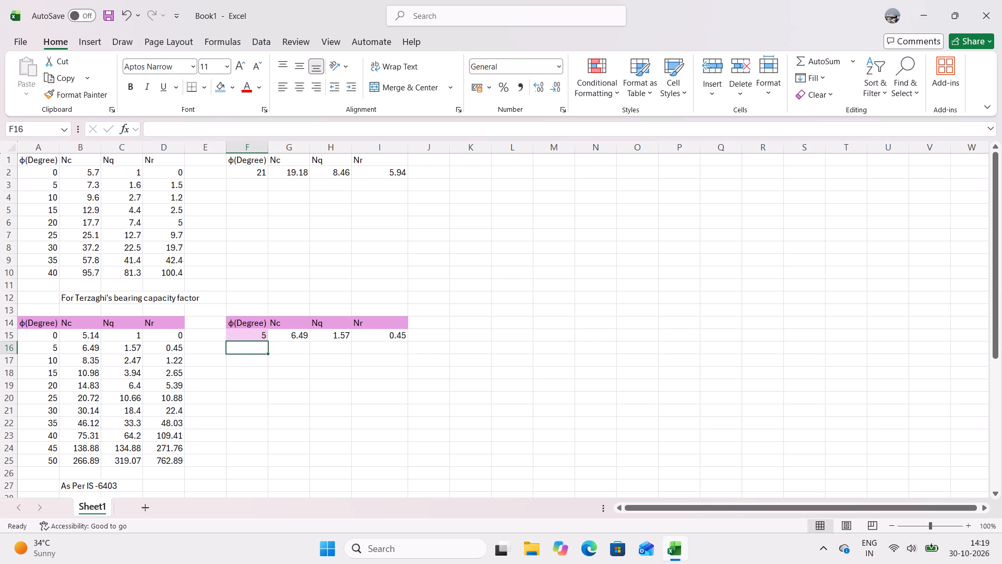
Examine the depth factors in row 38, the Nc formula in G15 and the dq formula in B38.
{"action": "scroll", "coordinate": [314, 377], "scroll_direction": "down", "scroll_amount": 5}
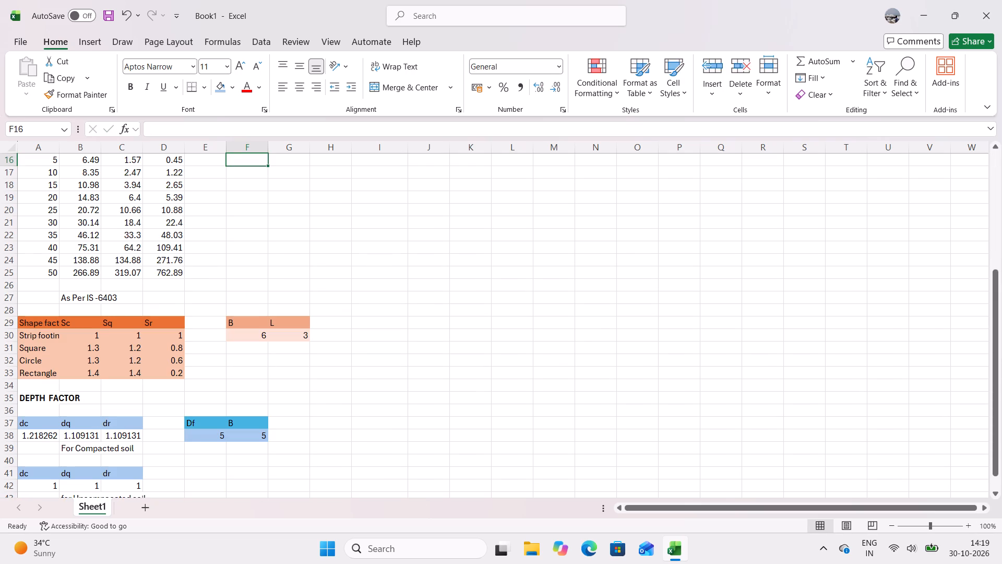
{"action": "scroll", "coordinate": [251, 451], "scroll_direction": "down", "scroll_amount": 3}
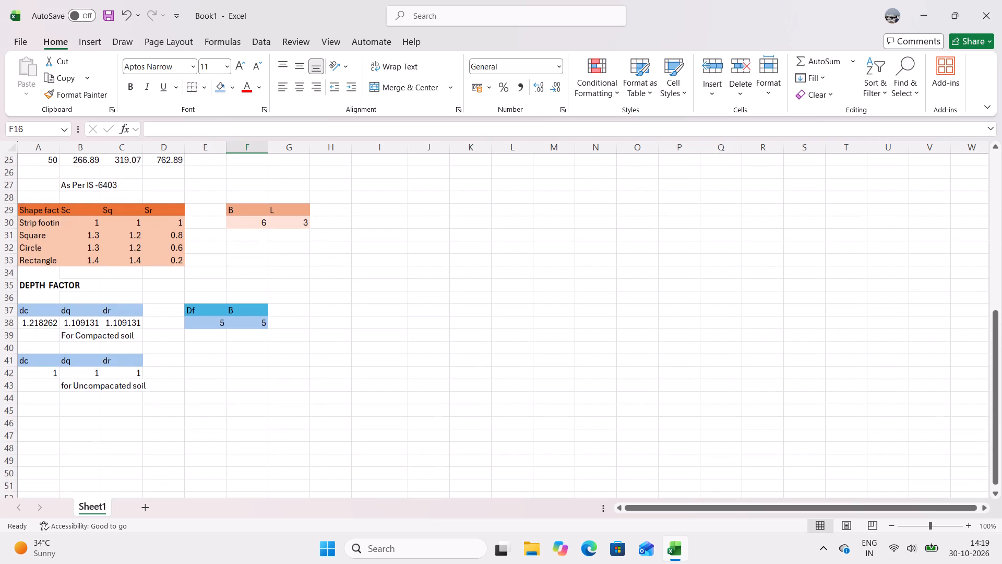
{"action": "scroll", "coordinate": [251, 451], "scroll_direction": "up", "scroll_amount": 2}
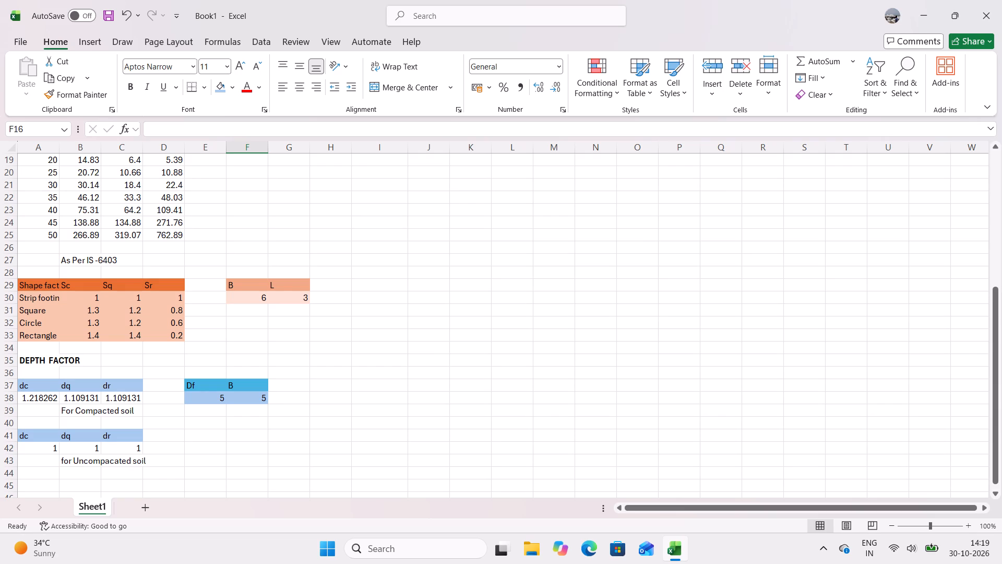
{"action": "scroll", "coordinate": [281, 360], "scroll_direction": "up", "scroll_amount": 2}
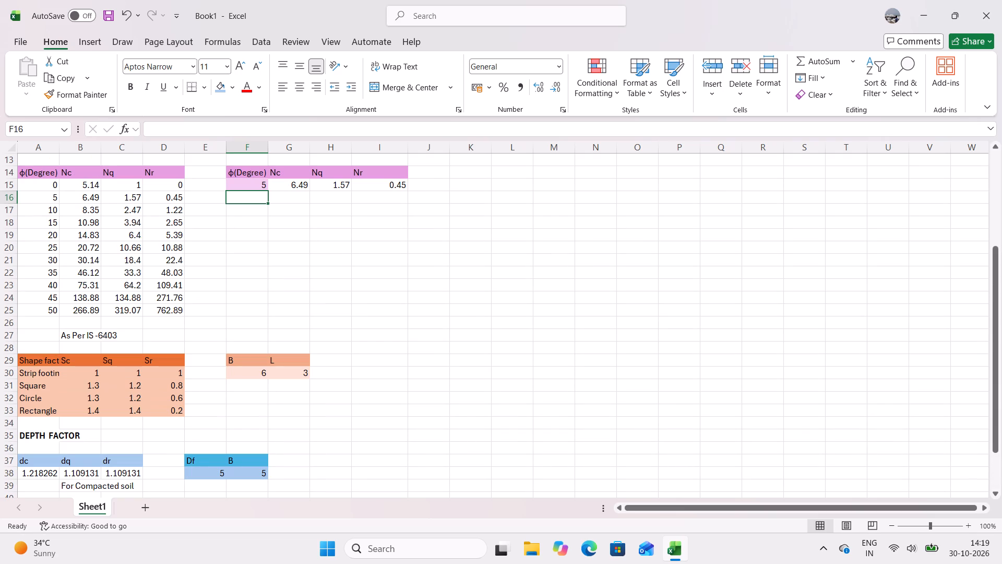
{"action": "scroll", "coordinate": [270, 365], "scroll_direction": "up", "scroll_amount": 7}
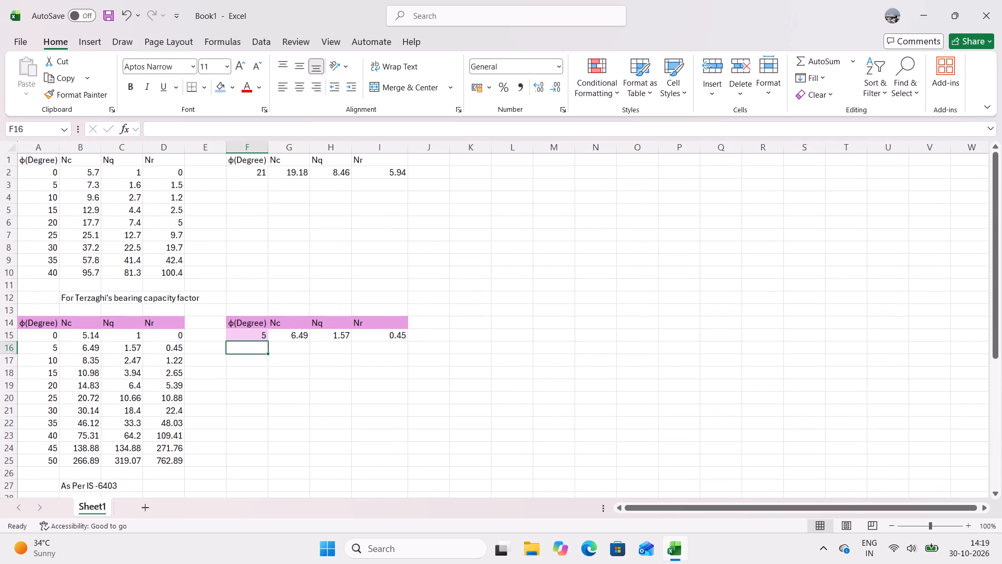
{"action": "scroll", "coordinate": [634, 276], "scroll_direction": "up", "scroll_amount": 4}
{"action": "left_click", "coordinate": [486, 183]}
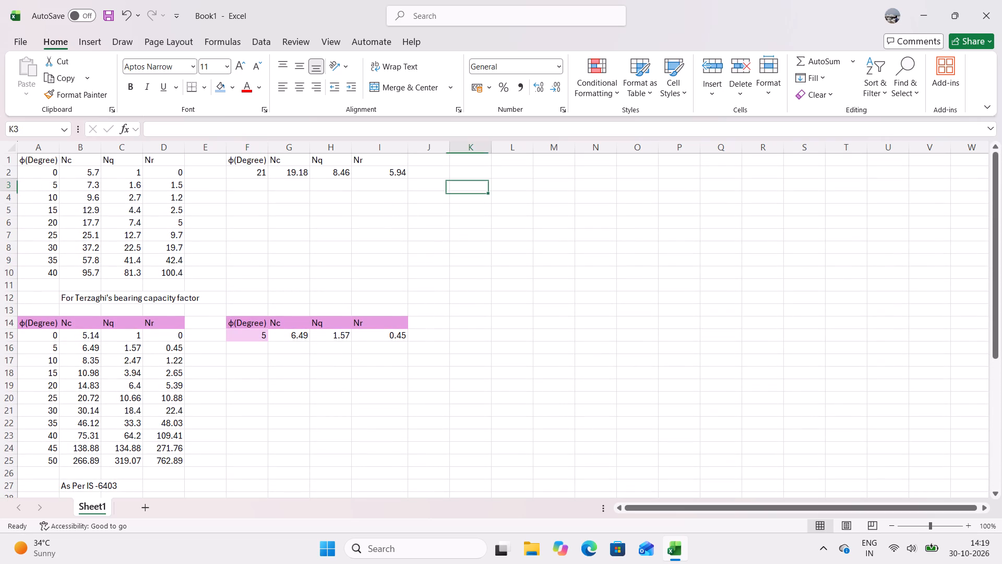
{"action": "left_click", "coordinate": [293, 338]}
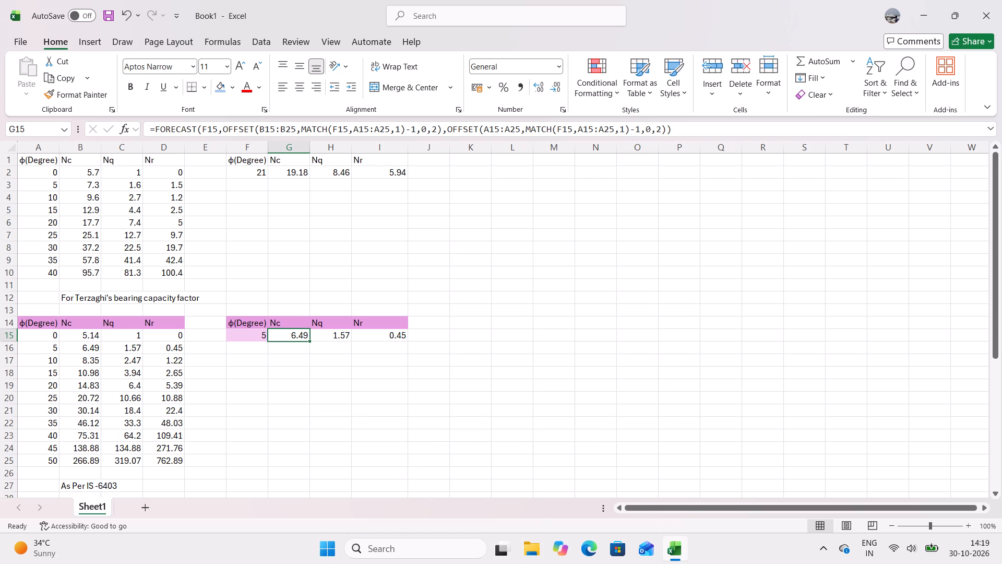
{"action": "scroll", "coordinate": [296, 405], "scroll_direction": "down", "scroll_amount": 9}
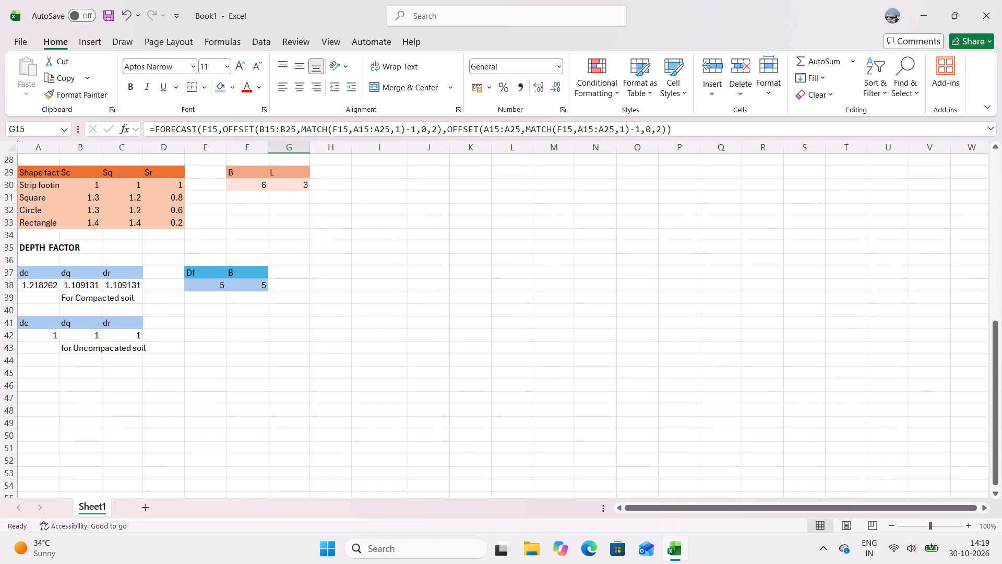
{"action": "left_click", "coordinate": [25, 379]}
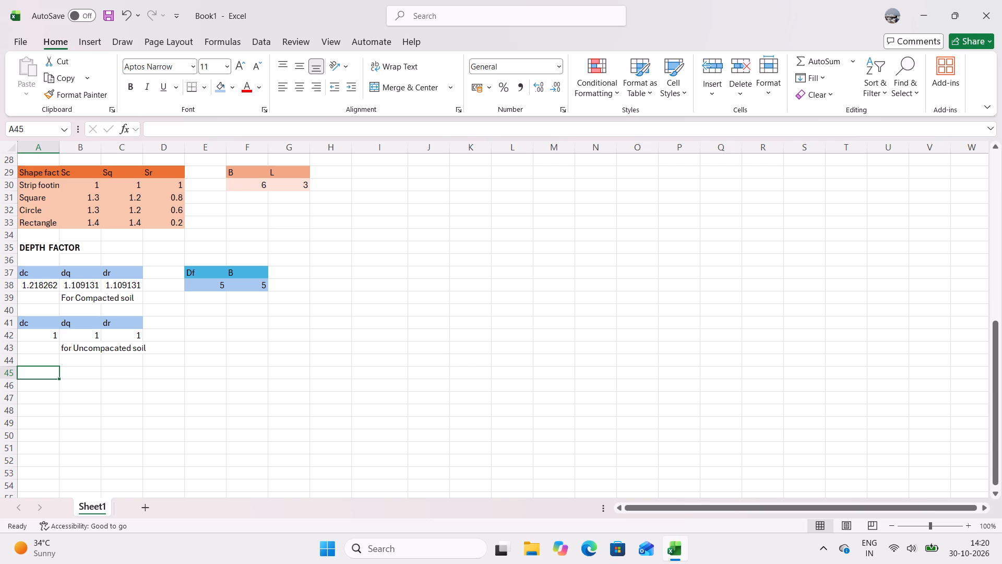
{"action": "left_click", "coordinate": [83, 288]}
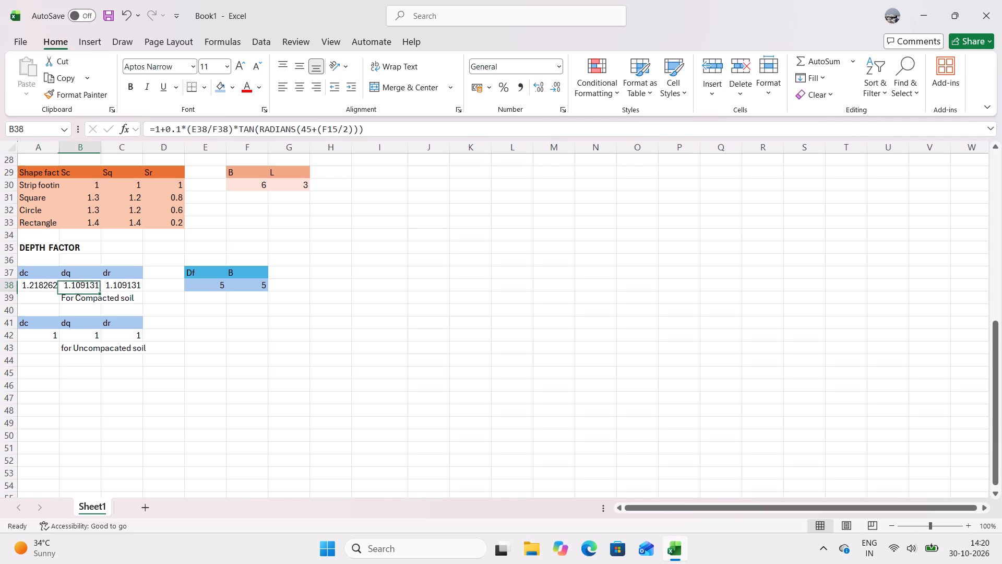
{"action": "left_click", "coordinate": [97, 301]}
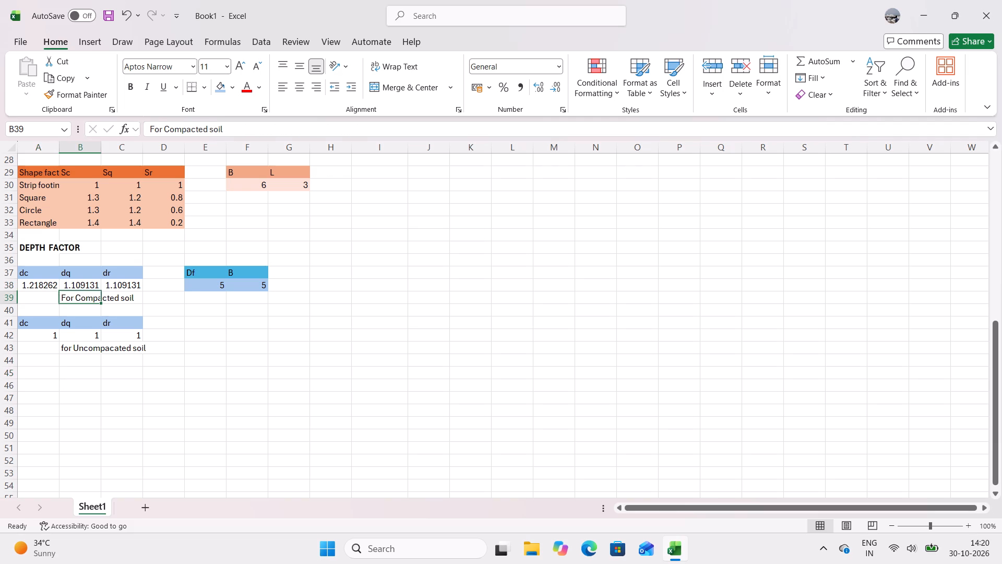
Copy the soil notes and uncompacted-soil depth factor block A39:C43 to the range starting at A46.
{"action": "left_click_drag", "start_coordinate": [34, 327], "coordinate": [126, 346]}
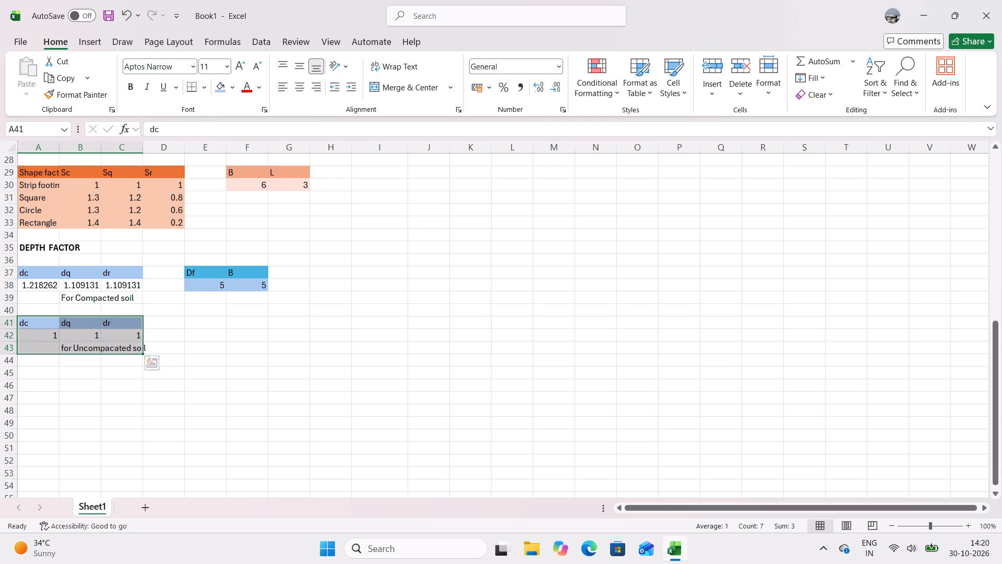
{"action": "left_click_drag", "start_coordinate": [30, 300], "coordinate": [138, 343]}
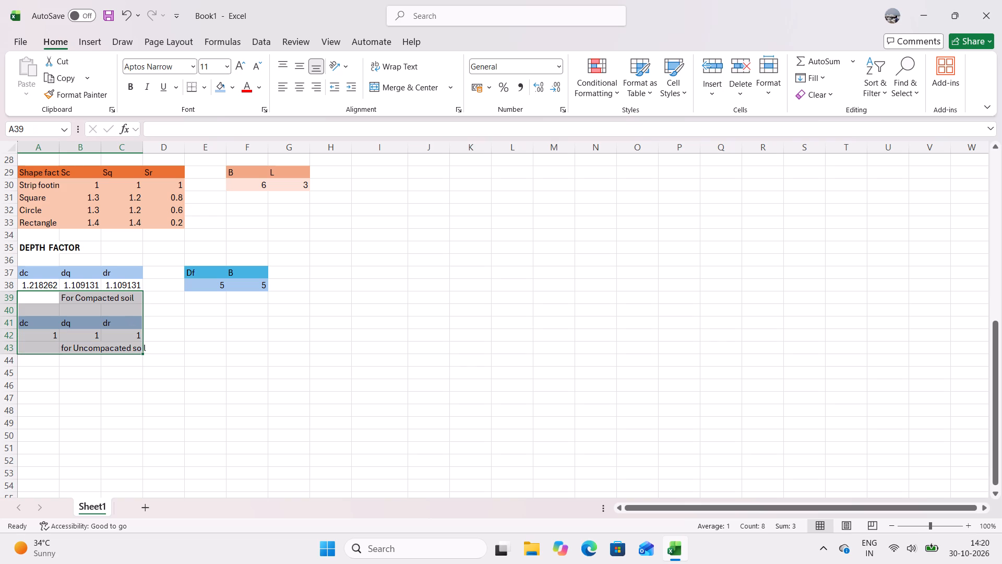
{"action": "key", "text": "ctrl+c"}
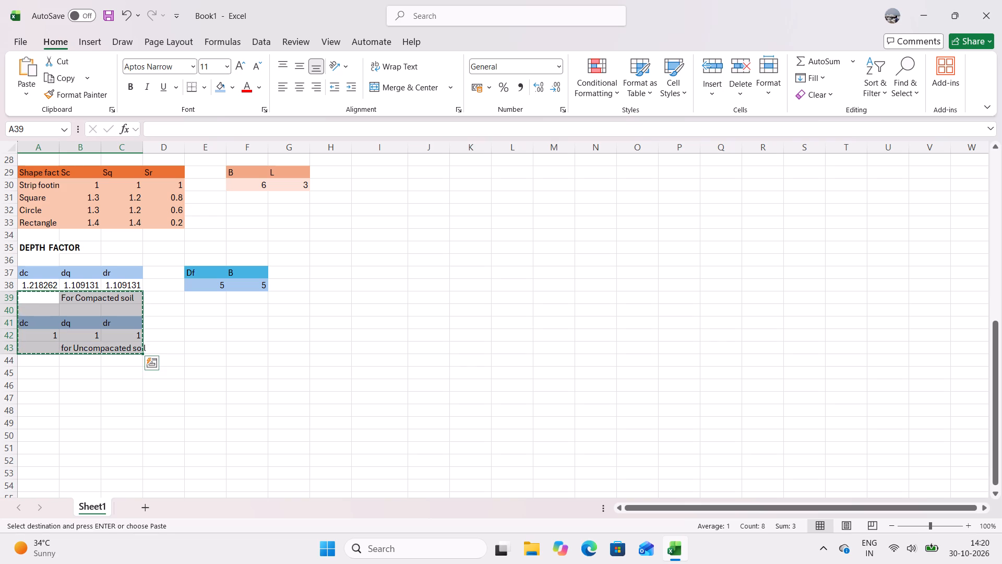
{"action": "left_click", "coordinate": [81, 391]}
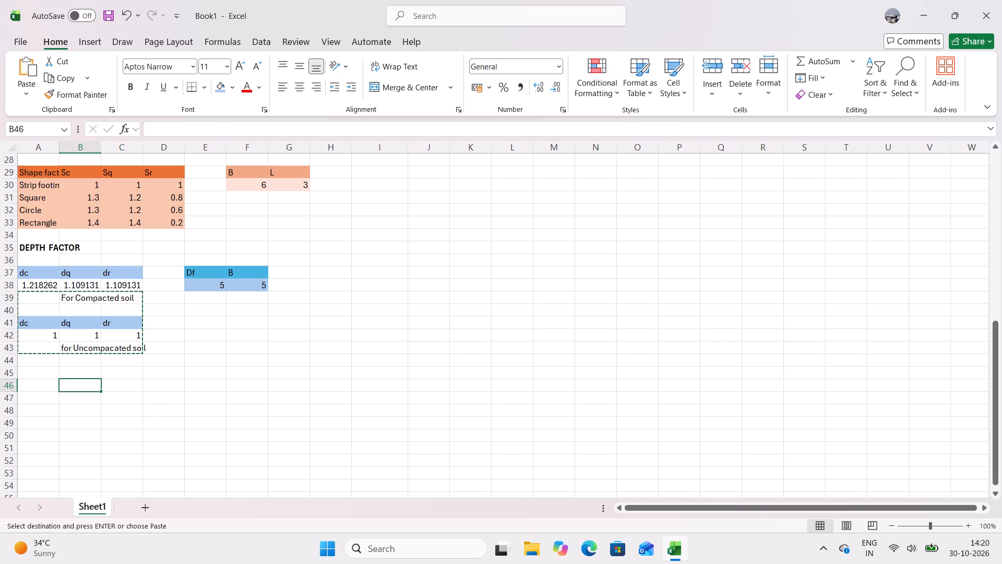
{"action": "left_click", "coordinate": [39, 386]}
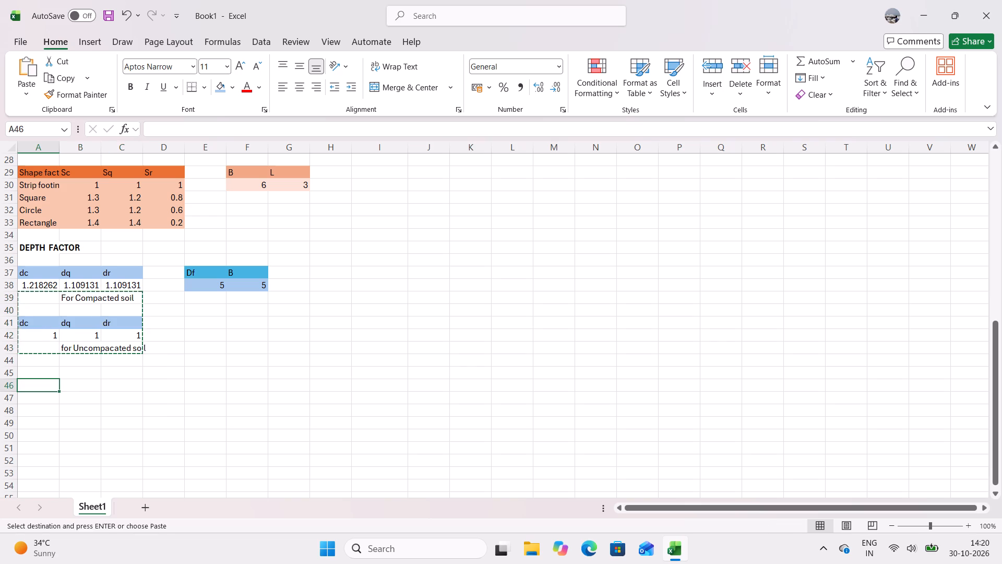
{"action": "key", "text": "ctrl+v"}
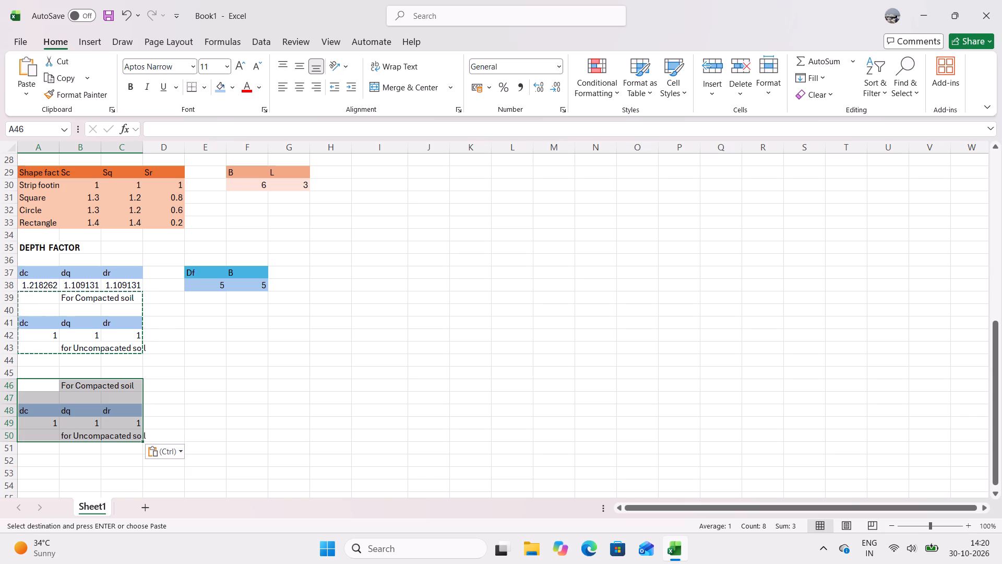
Clear the contents of the original block A39:C43, keeping the copy below it.
{"action": "left_click", "coordinate": [121, 310]}
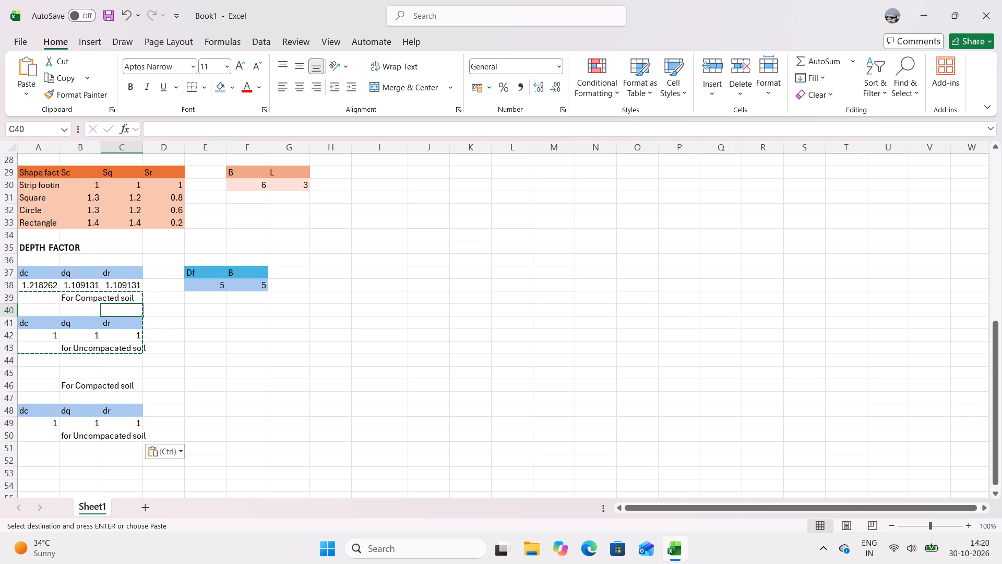
{"action": "key", "text": "Delete"}
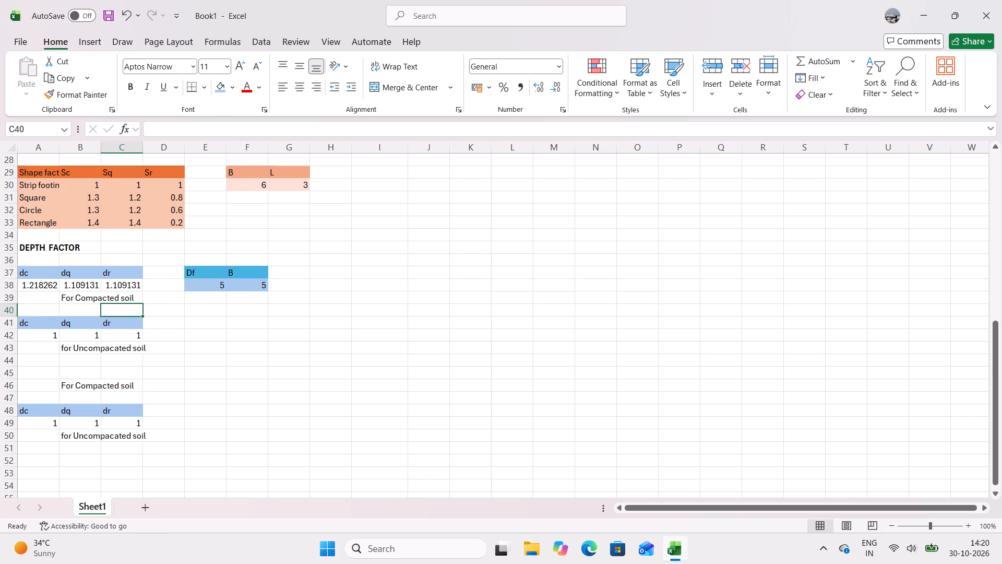
{"action": "left_click_drag", "start_coordinate": [30, 300], "coordinate": [119, 349]}
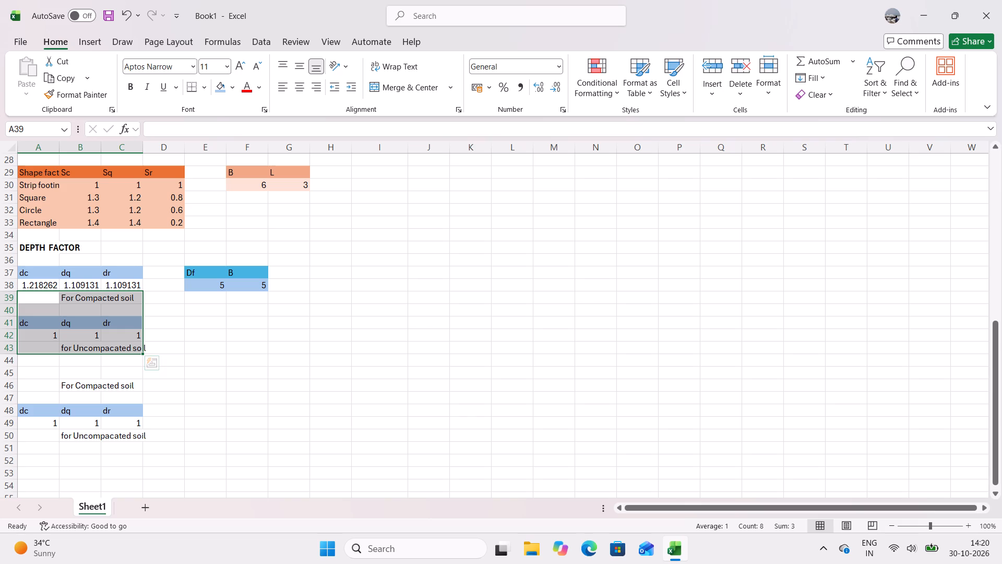
{"action": "left_click_drag", "start_coordinate": [44, 300], "coordinate": [122, 359]}
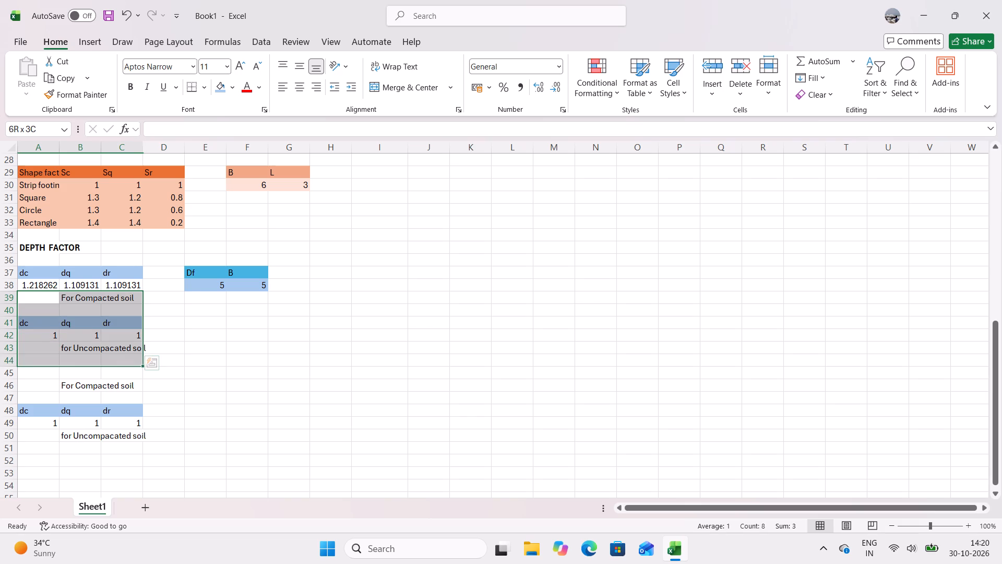
{"action": "left_click_drag", "start_coordinate": [122, 359], "coordinate": [127, 353]}
{"action": "key", "text": "Delete"}
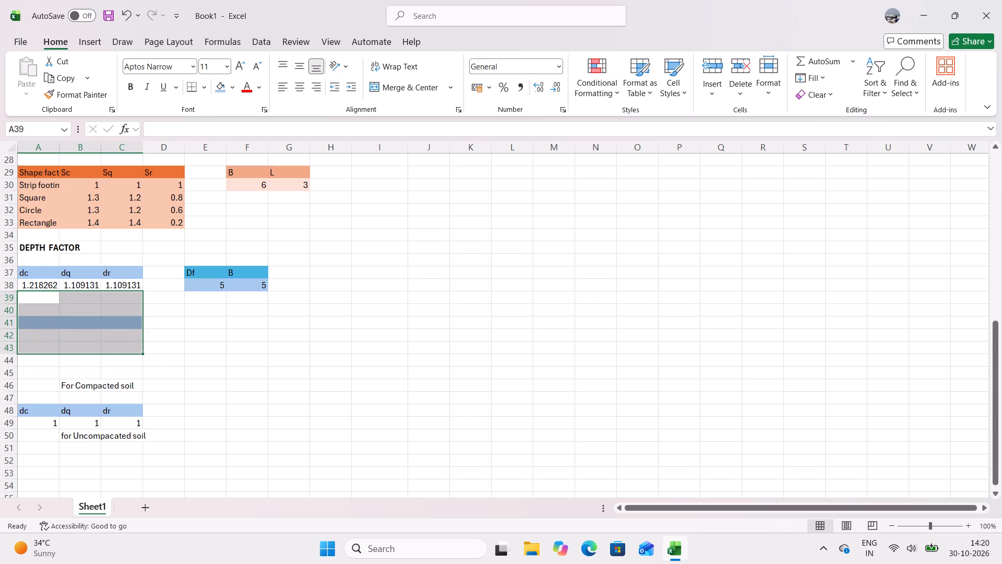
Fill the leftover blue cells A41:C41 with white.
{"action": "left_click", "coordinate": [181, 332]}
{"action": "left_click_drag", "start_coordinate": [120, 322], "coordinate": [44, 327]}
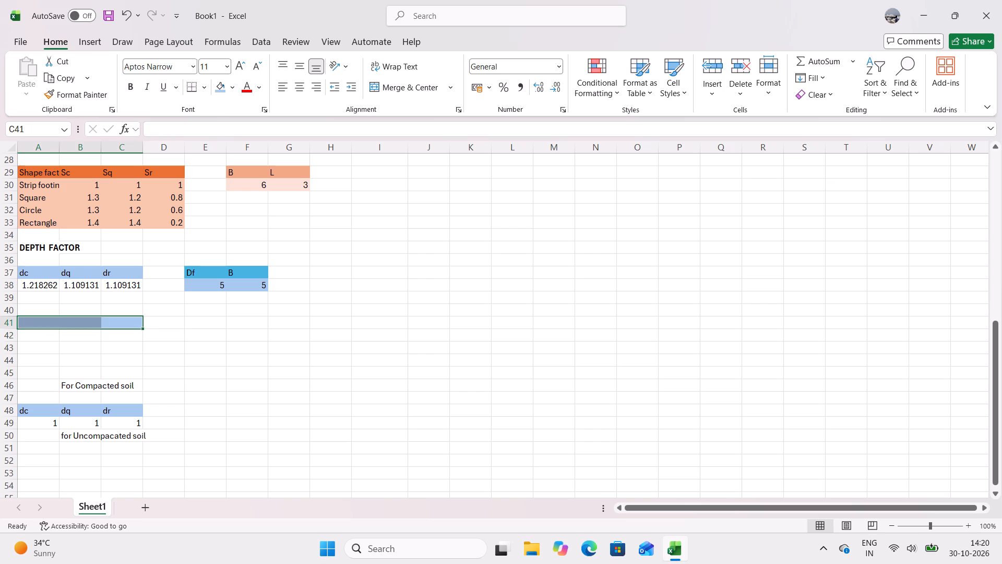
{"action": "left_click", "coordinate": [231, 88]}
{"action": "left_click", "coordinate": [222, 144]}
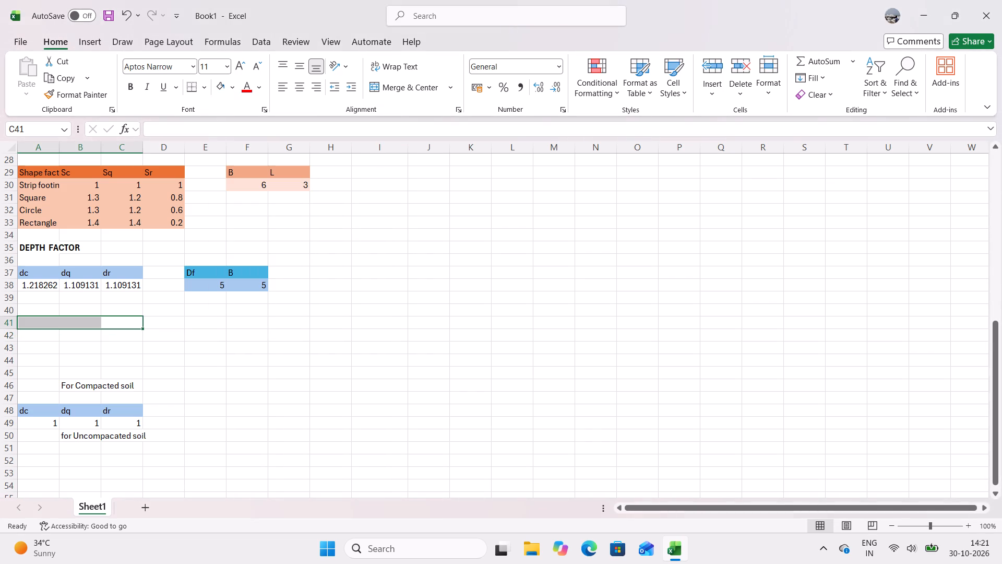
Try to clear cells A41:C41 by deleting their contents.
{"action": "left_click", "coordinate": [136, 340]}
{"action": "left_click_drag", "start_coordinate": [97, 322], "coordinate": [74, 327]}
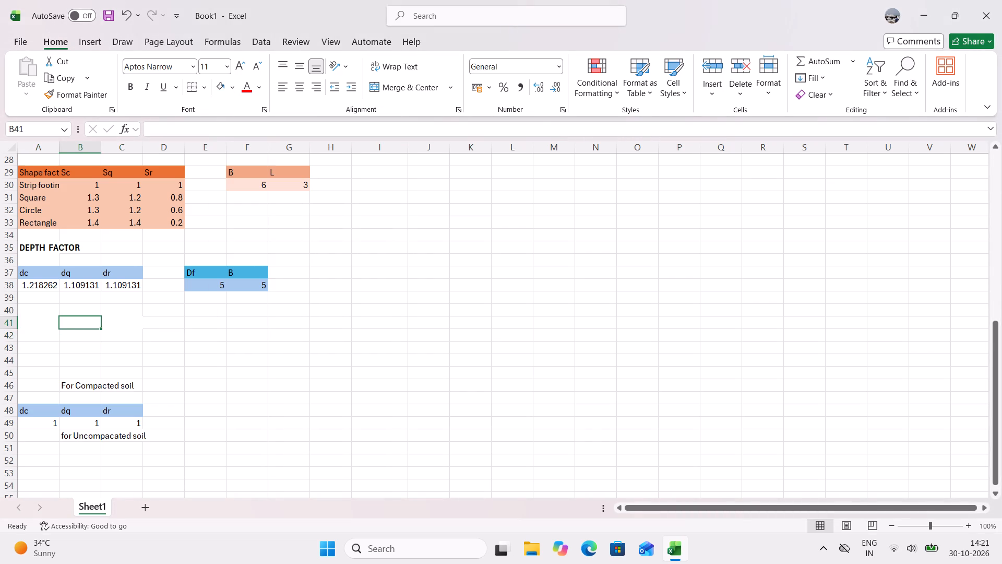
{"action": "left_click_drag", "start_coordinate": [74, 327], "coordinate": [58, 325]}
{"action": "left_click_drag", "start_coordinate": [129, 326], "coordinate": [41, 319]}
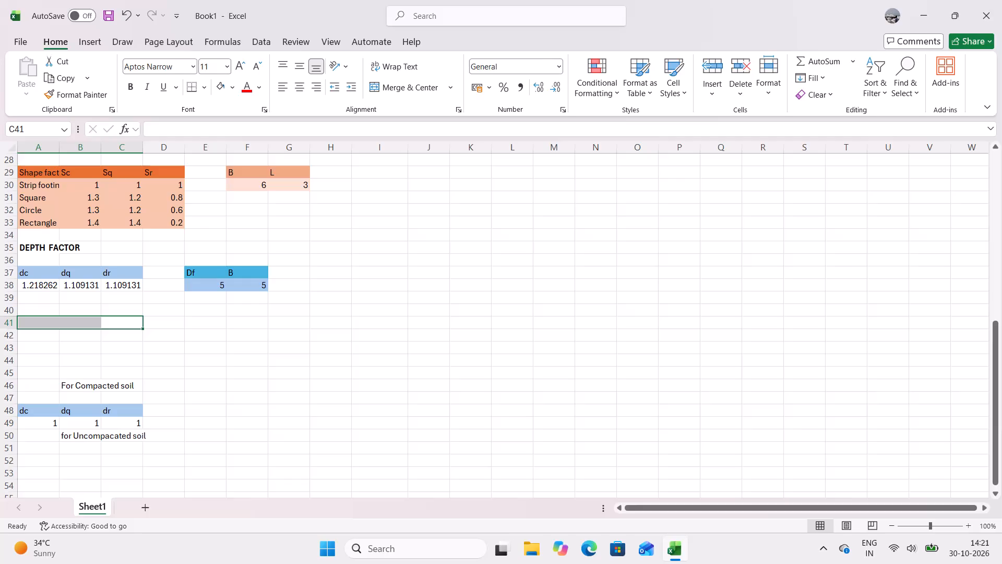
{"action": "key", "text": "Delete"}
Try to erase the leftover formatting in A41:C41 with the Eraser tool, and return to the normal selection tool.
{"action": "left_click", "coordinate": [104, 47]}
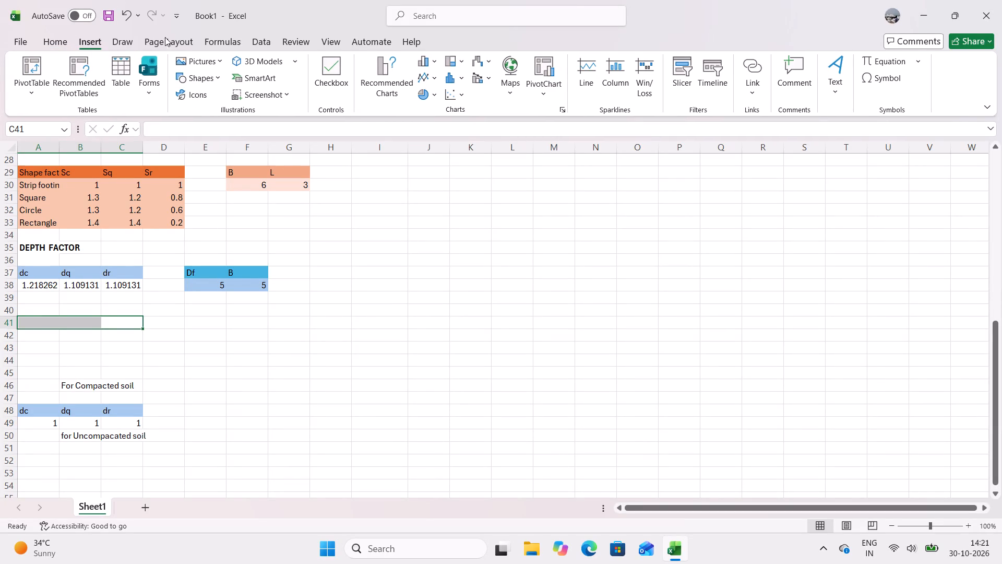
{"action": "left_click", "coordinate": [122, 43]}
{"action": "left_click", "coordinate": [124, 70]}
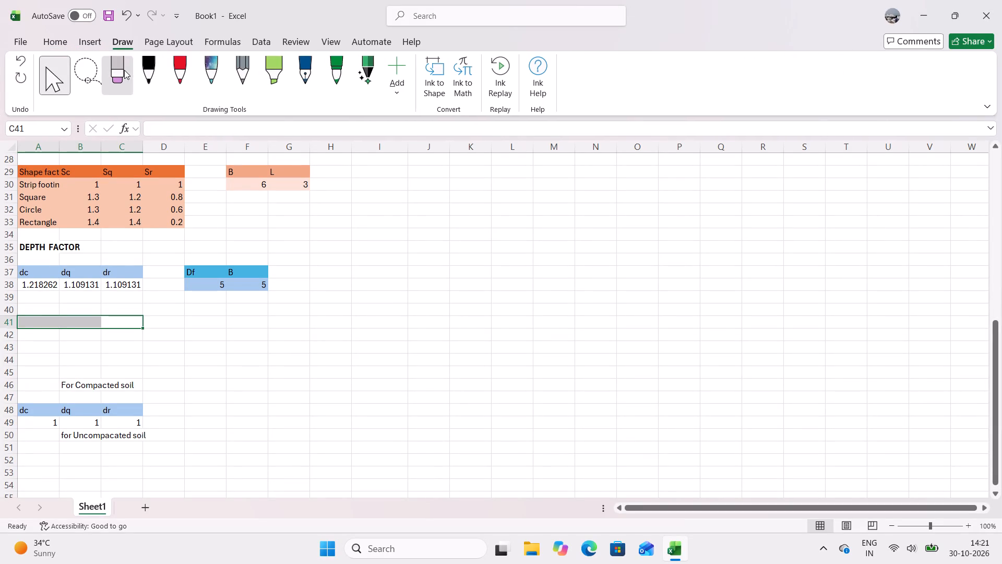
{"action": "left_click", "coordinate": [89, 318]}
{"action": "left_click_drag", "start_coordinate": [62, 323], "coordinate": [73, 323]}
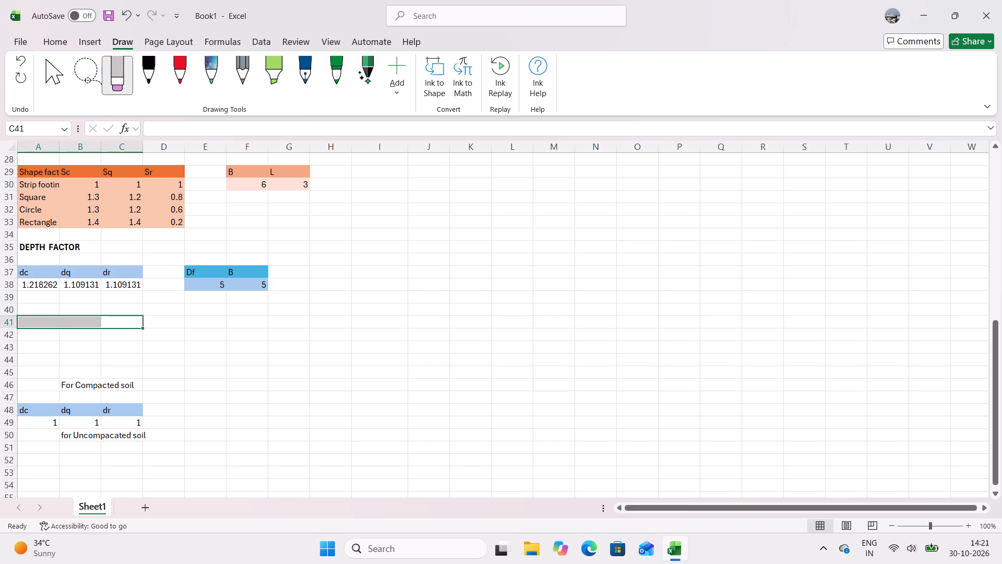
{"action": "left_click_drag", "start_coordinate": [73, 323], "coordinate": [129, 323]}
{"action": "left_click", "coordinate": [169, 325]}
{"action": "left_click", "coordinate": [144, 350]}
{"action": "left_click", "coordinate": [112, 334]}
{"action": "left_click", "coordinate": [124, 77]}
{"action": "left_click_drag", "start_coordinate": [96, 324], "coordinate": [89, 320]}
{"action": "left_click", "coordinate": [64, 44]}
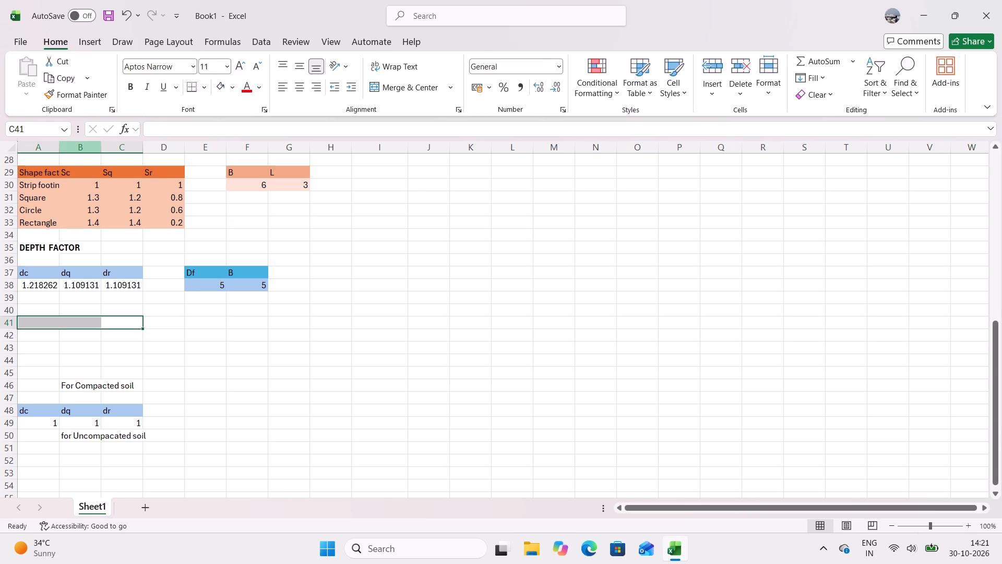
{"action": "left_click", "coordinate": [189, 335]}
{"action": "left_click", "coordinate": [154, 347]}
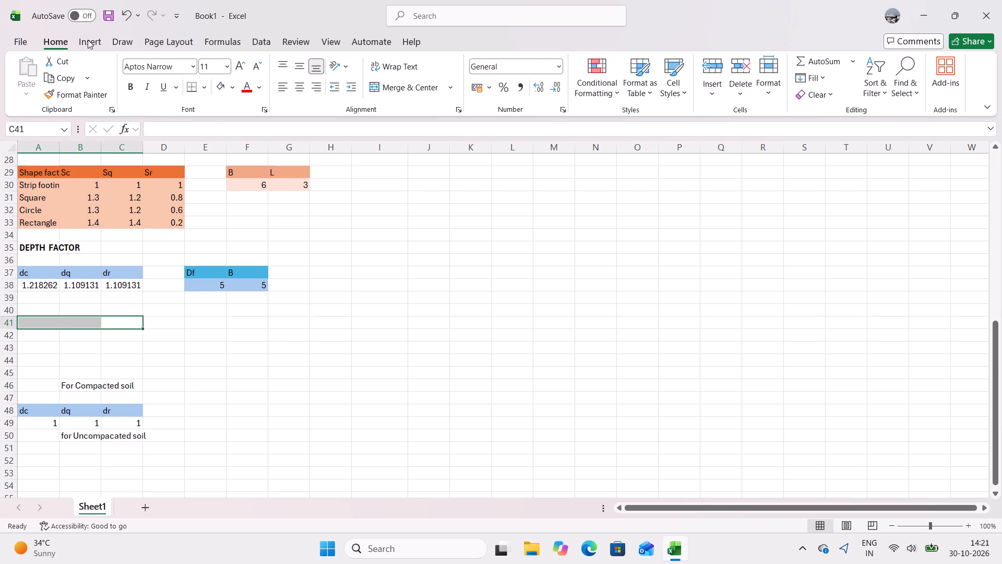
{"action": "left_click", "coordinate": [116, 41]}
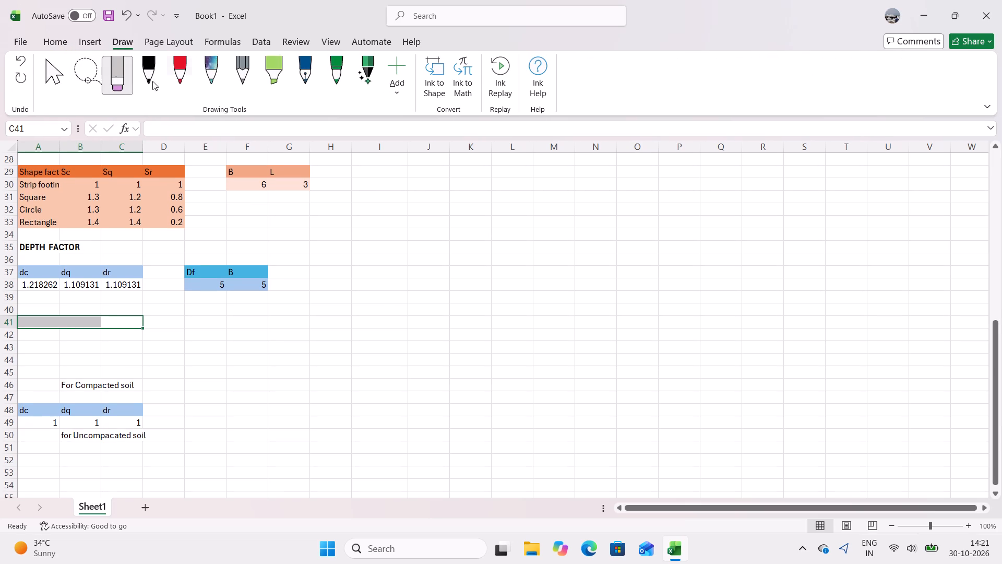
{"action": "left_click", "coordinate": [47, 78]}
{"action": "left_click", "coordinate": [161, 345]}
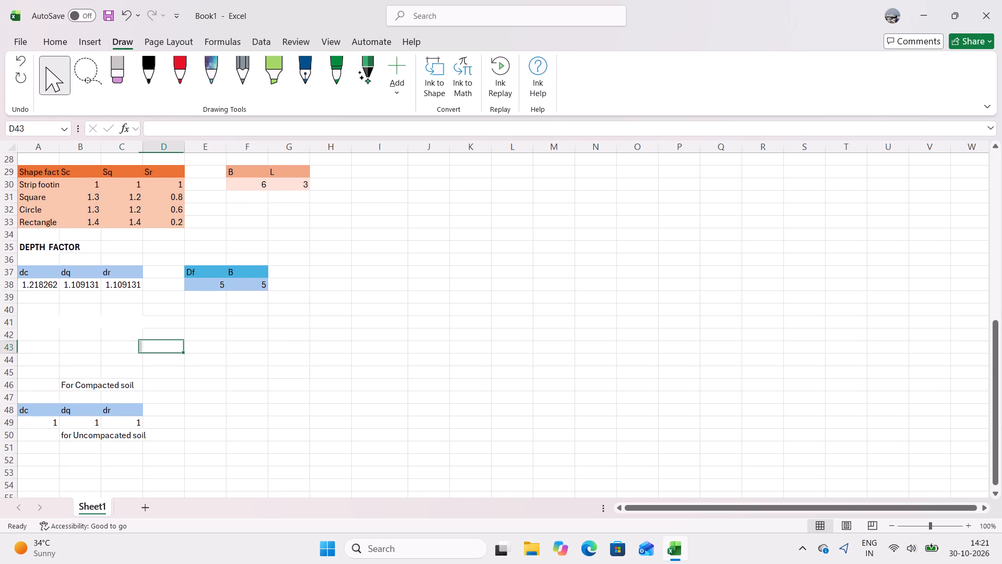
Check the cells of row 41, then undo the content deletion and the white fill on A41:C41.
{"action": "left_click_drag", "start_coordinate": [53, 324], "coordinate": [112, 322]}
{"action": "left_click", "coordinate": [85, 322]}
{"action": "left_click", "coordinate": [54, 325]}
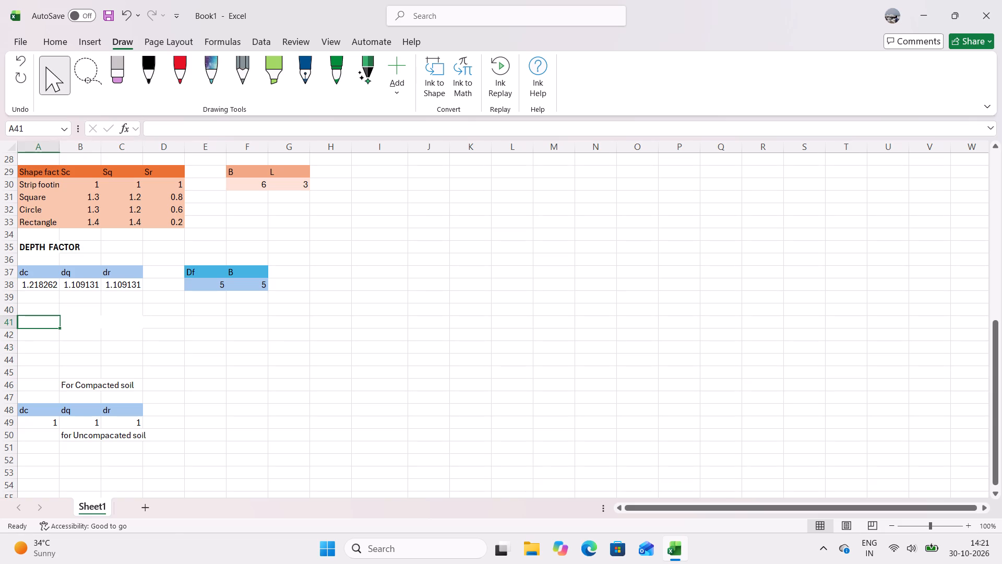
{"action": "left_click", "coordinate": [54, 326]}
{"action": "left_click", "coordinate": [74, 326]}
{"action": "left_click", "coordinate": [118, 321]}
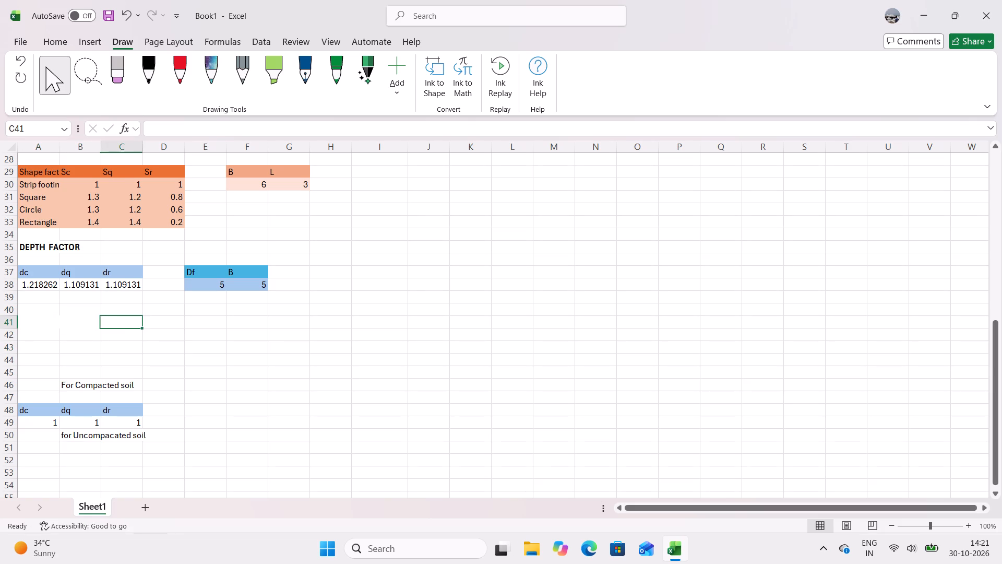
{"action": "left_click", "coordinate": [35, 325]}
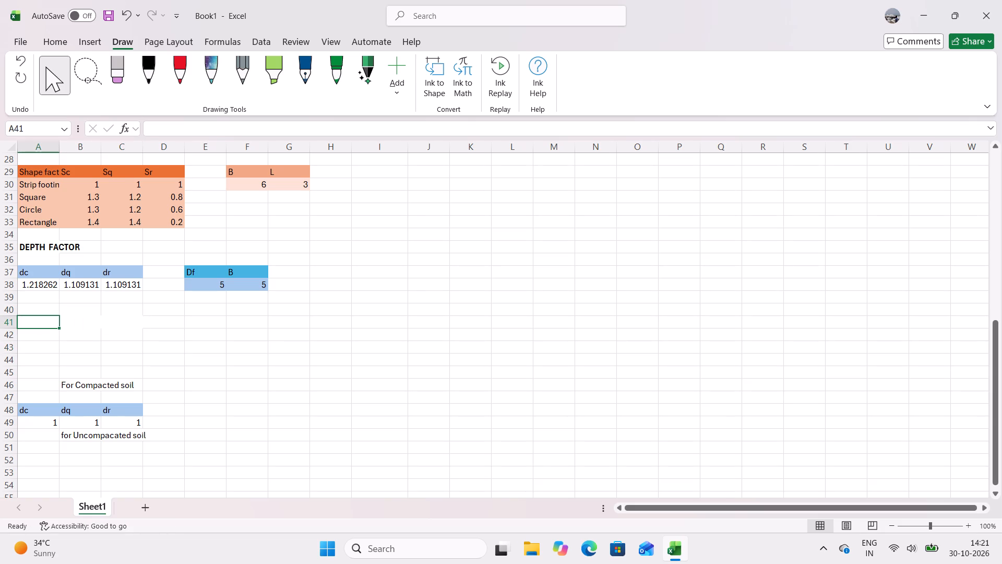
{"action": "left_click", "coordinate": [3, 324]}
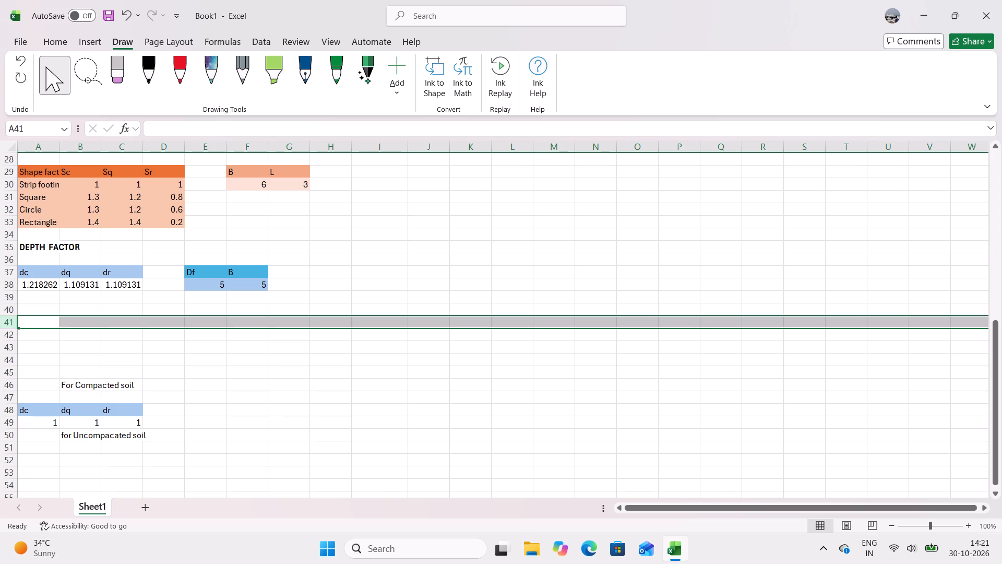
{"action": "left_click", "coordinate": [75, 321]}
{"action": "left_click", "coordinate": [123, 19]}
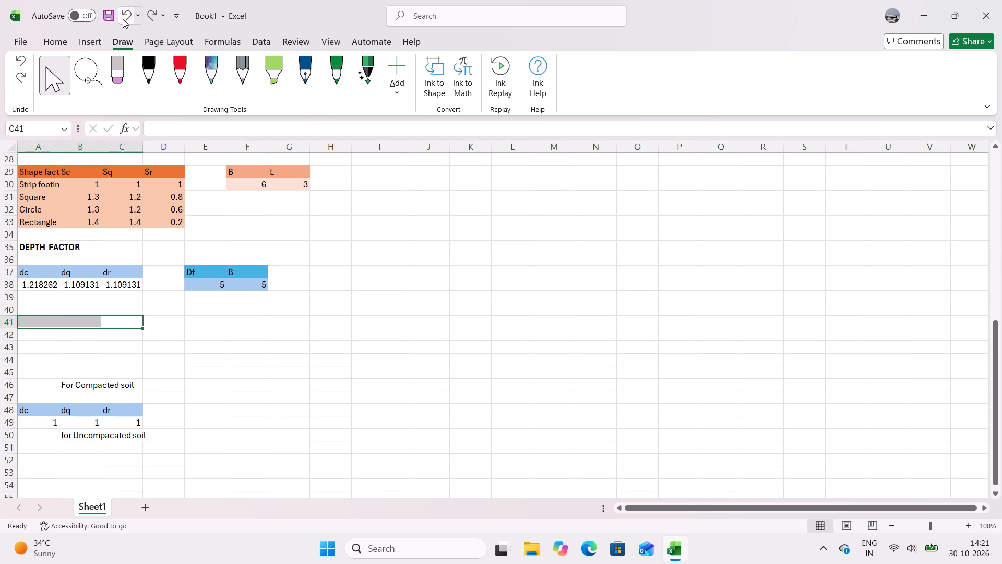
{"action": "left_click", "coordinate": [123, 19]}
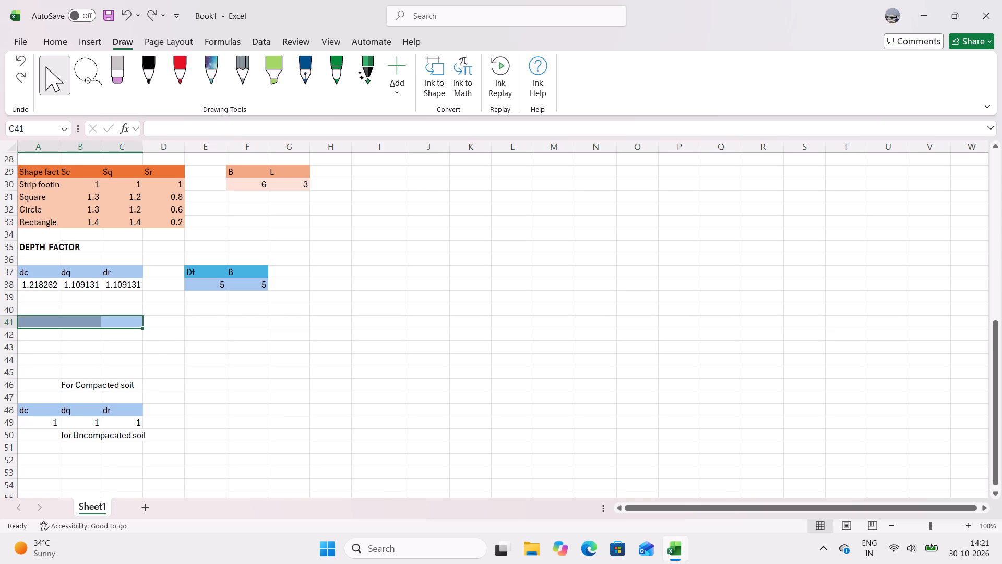
Remove the fill colour from cells A41:C41 with No Fill.
{"action": "left_click", "coordinate": [168, 324]}
{"action": "left_click", "coordinate": [120, 316]}
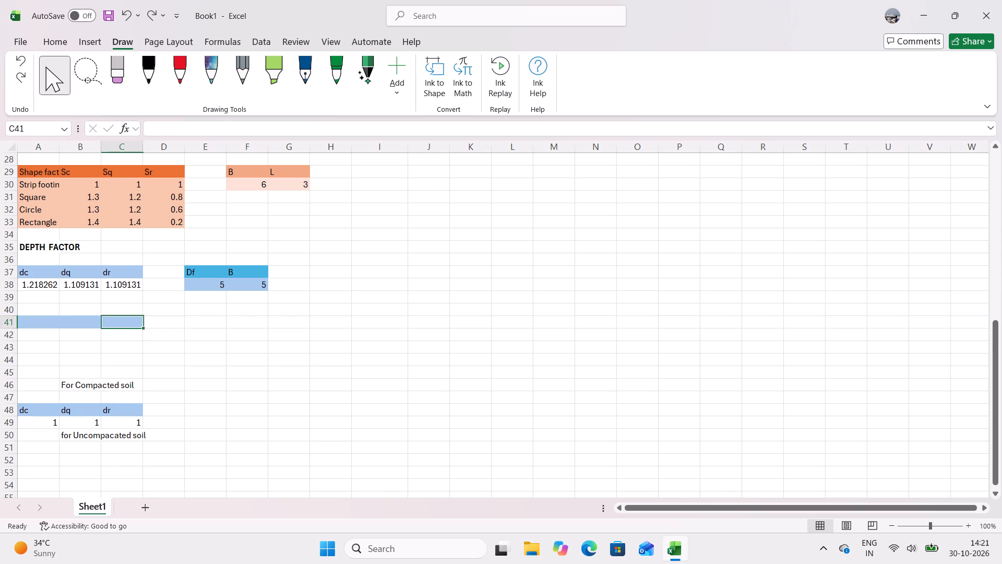
{"action": "left_click_drag", "start_coordinate": [64, 331], "coordinate": [52, 331]}
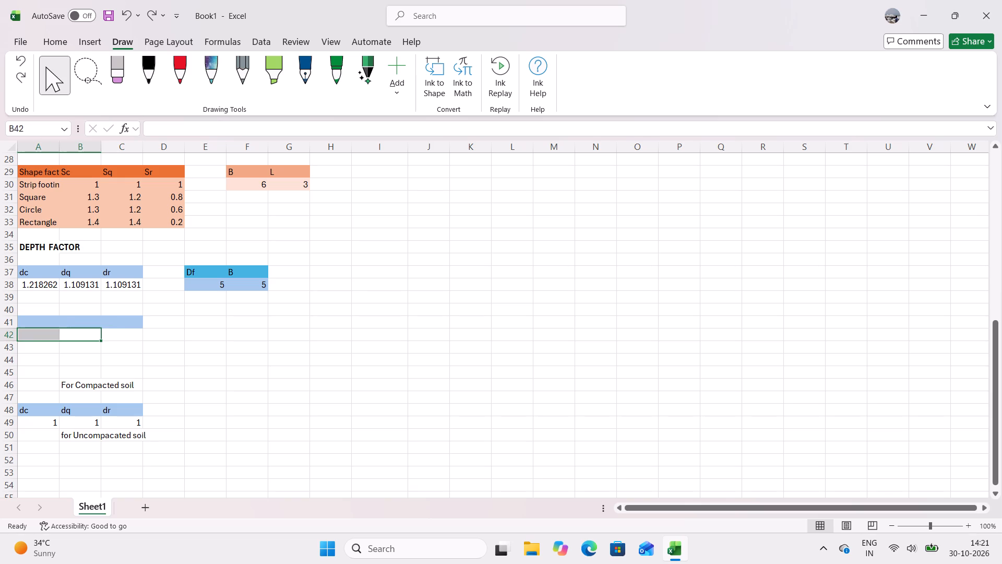
{"action": "left_click_drag", "start_coordinate": [20, 320], "coordinate": [131, 321]}
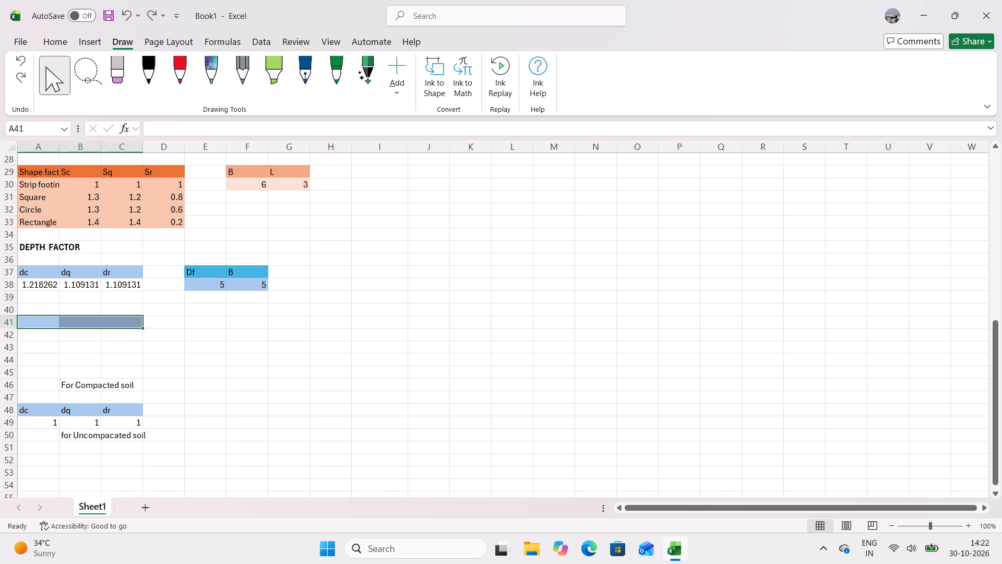
{"action": "left_click", "coordinate": [87, 70]}
{"action": "left_click", "coordinate": [161, 313]}
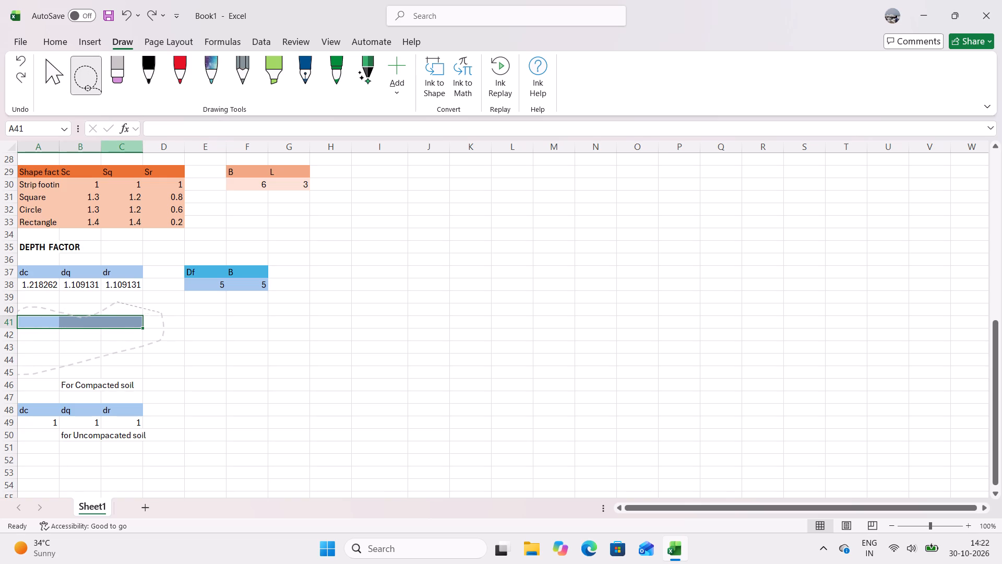
{"action": "left_click", "coordinate": [145, 318]}
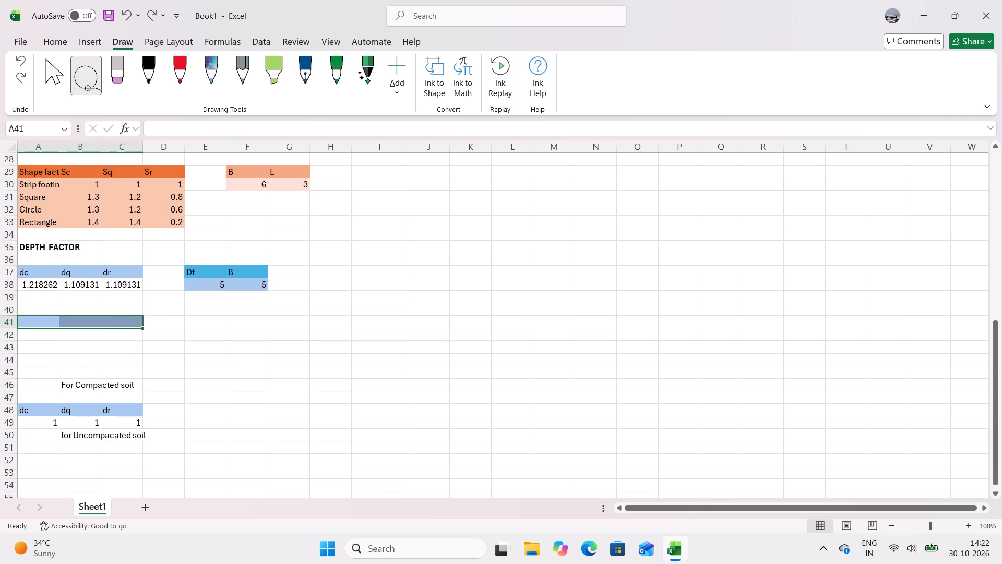
{"action": "left_click", "coordinate": [59, 38]}
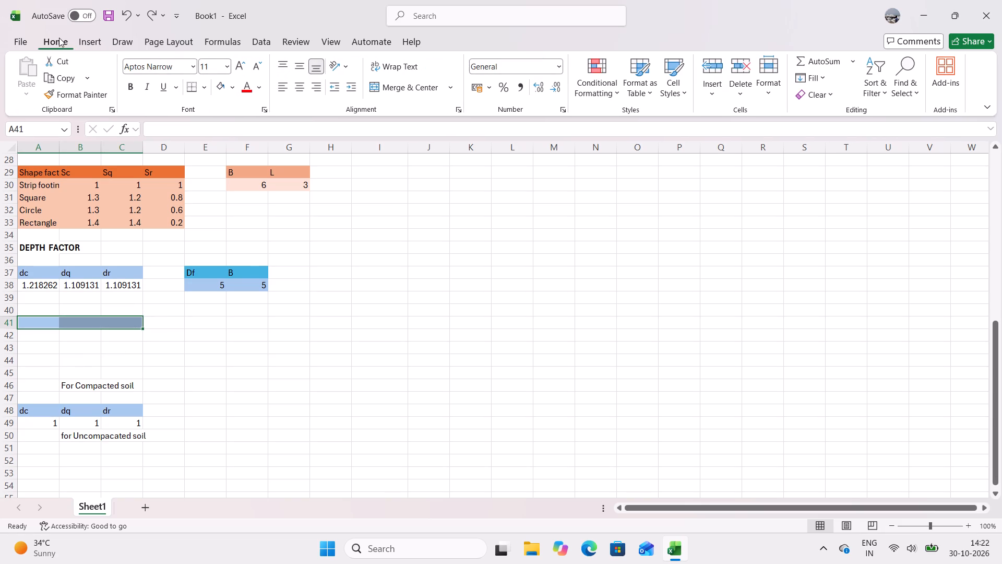
{"action": "left_click", "coordinate": [232, 88]}
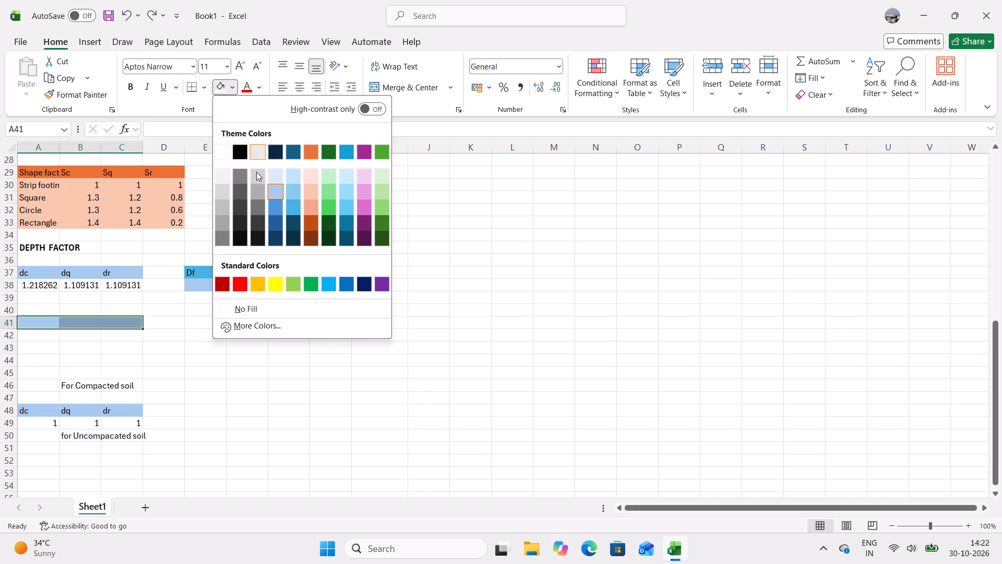
{"action": "left_click", "coordinate": [240, 310]}
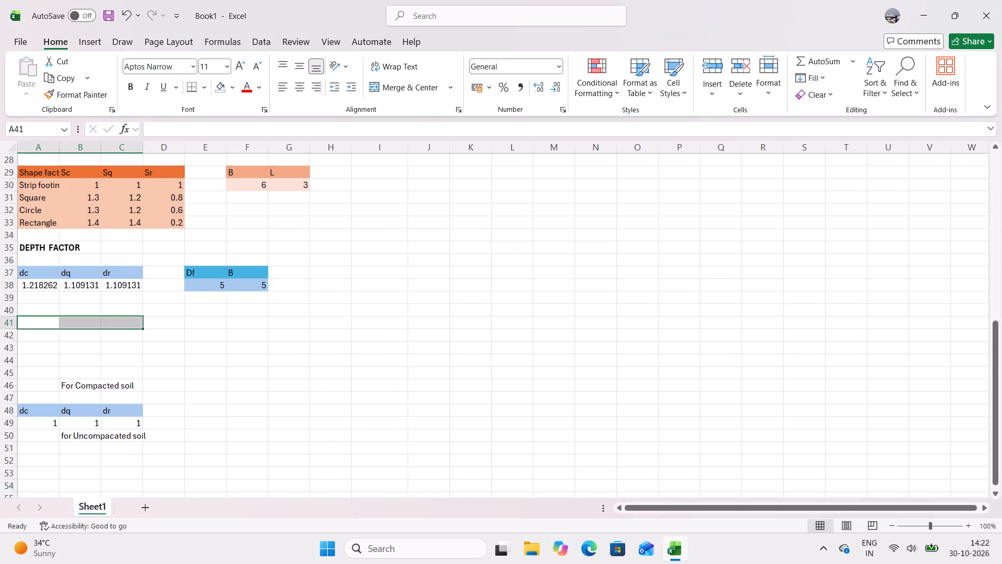
{"action": "left_click", "coordinate": [156, 352]}
{"action": "left_click", "coordinate": [55, 327]}
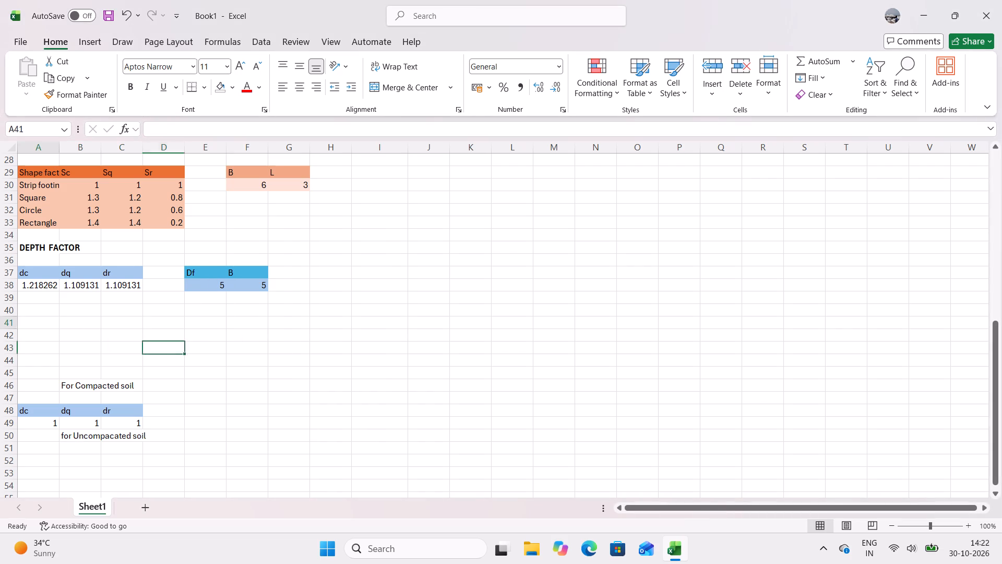
Examine the dq formula in B38, the φ(Degree) lookup table and the empty cells beneath the depth factors.
{"action": "left_click", "coordinate": [85, 287]}
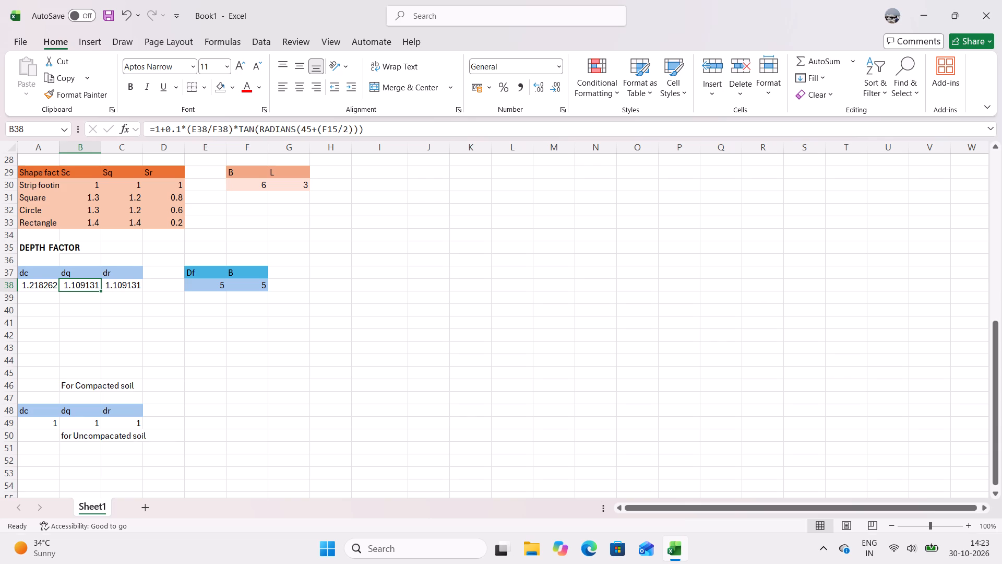
{"action": "left_click", "coordinate": [90, 325]}
{"action": "left_click", "coordinate": [93, 312]}
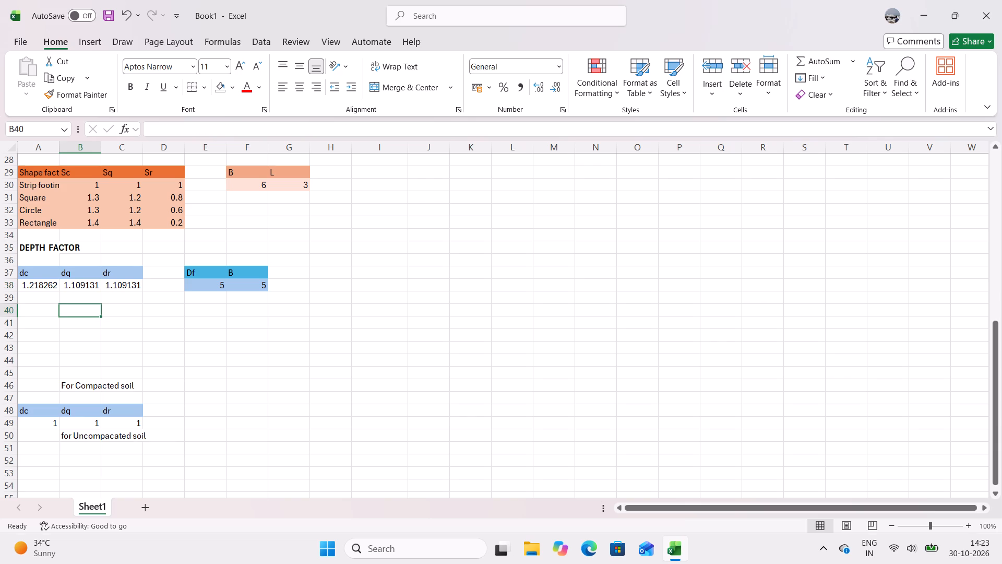
{"action": "left_click", "coordinate": [80, 286]}
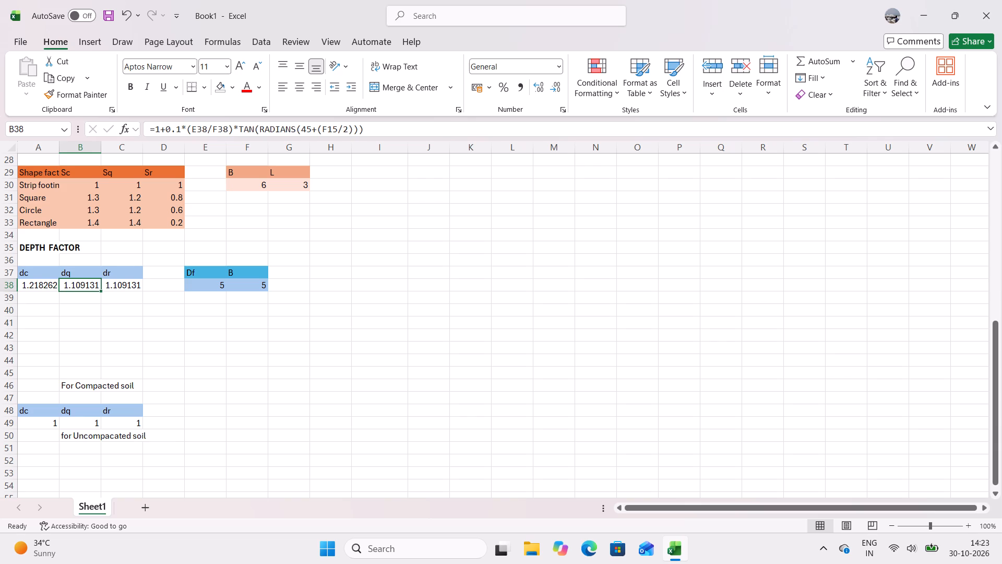
{"action": "scroll", "coordinate": [256, 260], "scroll_direction": "up", "scroll_amount": 1}
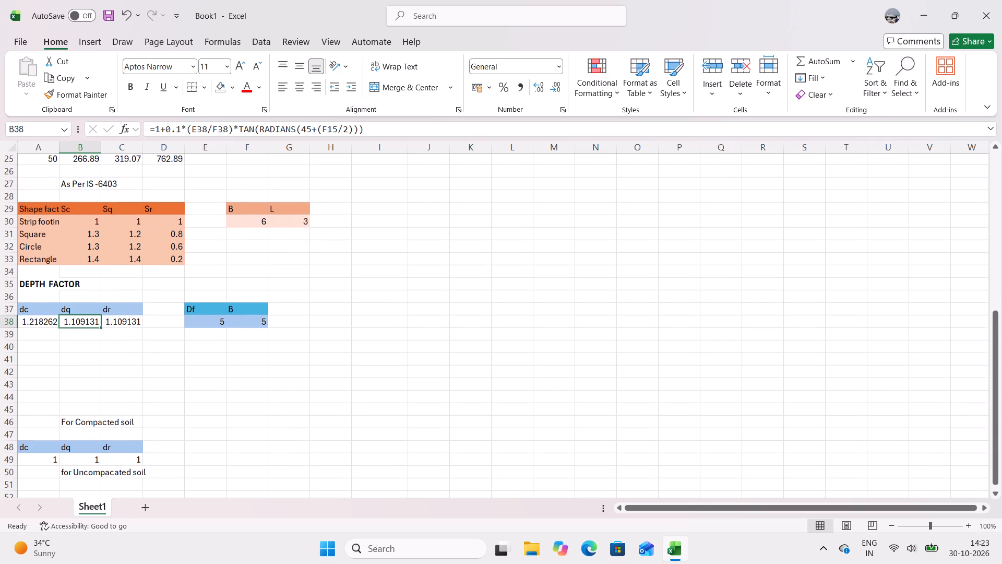
{"action": "scroll", "coordinate": [256, 260], "scroll_direction": "up", "scroll_amount": 4}
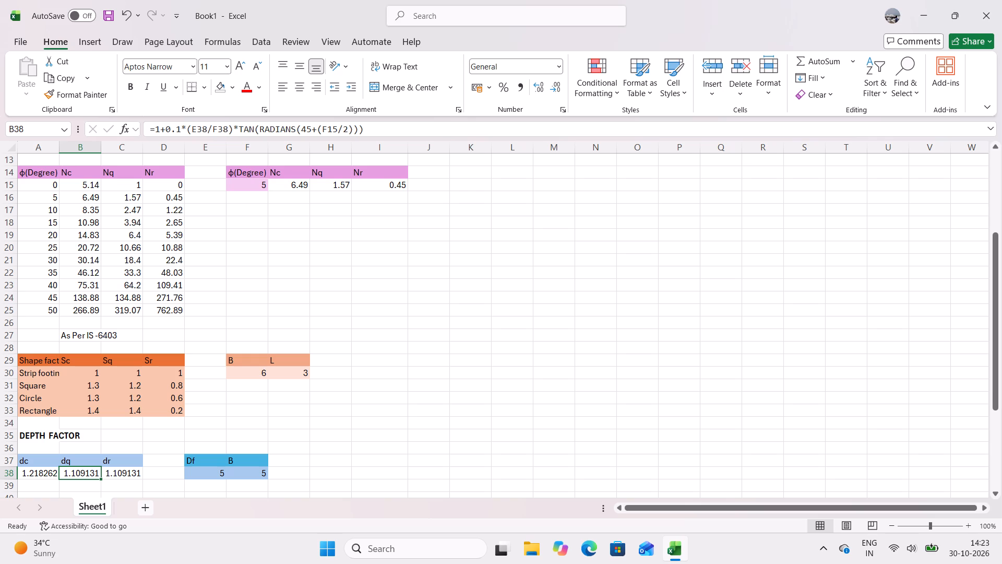
{"action": "scroll", "coordinate": [266, 390], "scroll_direction": "down", "scroll_amount": 3}
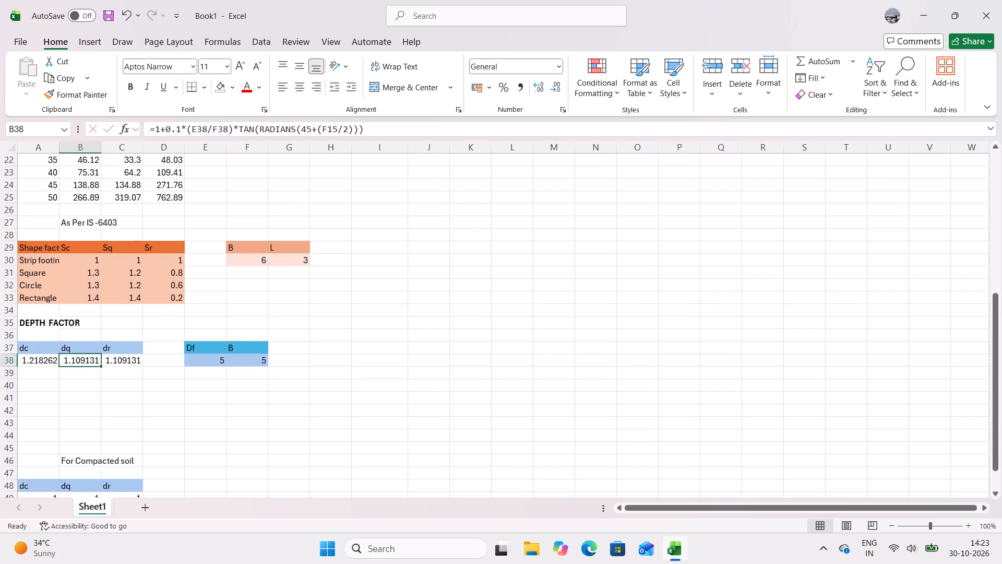
{"action": "scroll", "coordinate": [275, 387], "scroll_direction": "down", "scroll_amount": 1}
{"action": "left_click", "coordinate": [87, 338]}
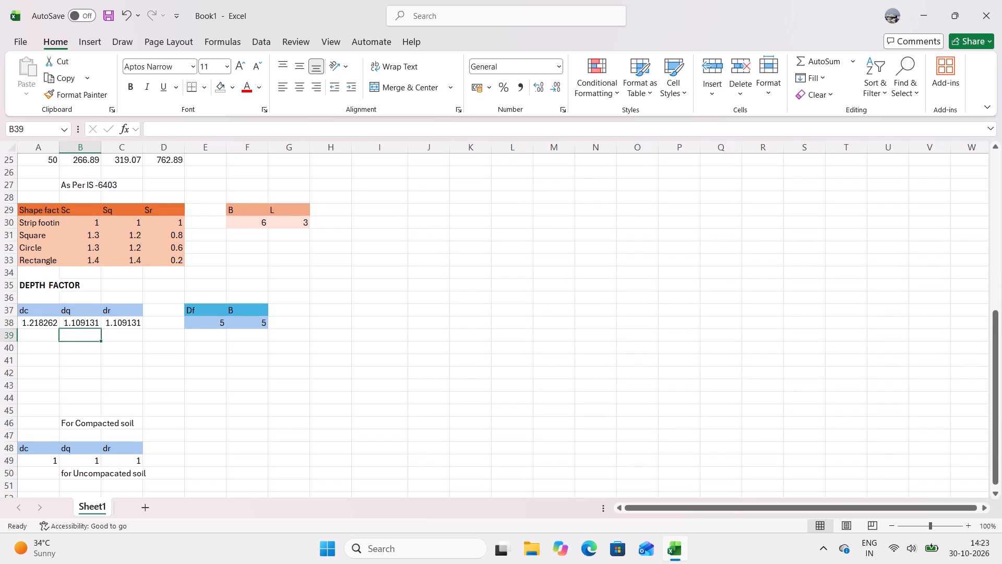
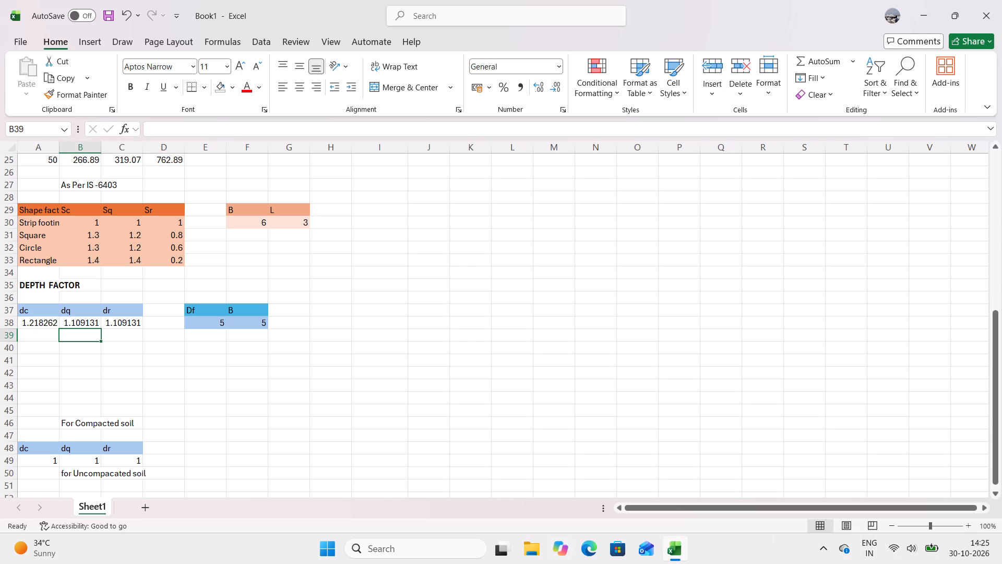
Begin the dq formula in B38 with an IF that returns 1 when F15<10, ahead of the existing depth factor expression.
{"action": "left_click", "coordinate": [89, 314]}
{"action": "left_click", "coordinate": [92, 324]}
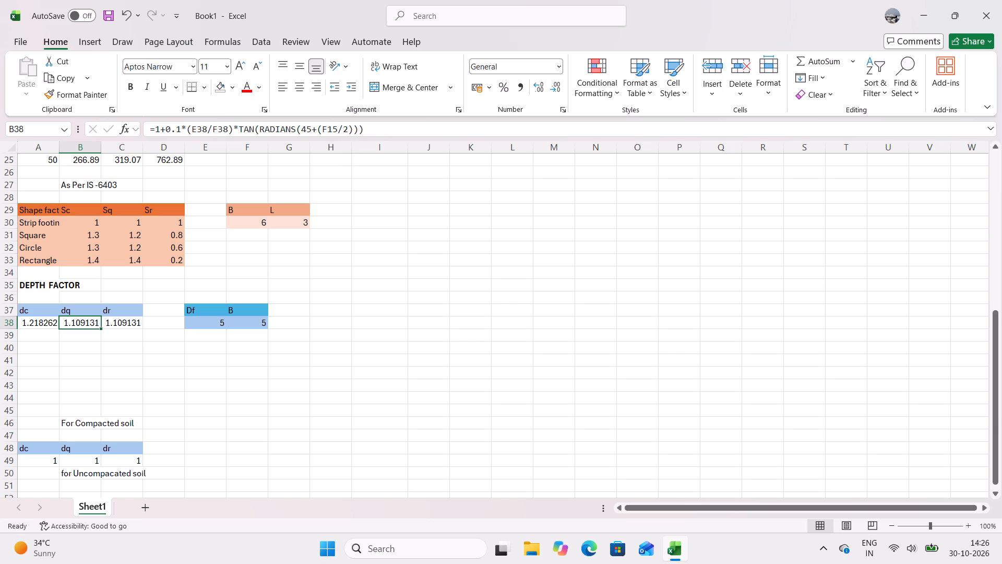
{"action": "left_click", "coordinate": [154, 126]}
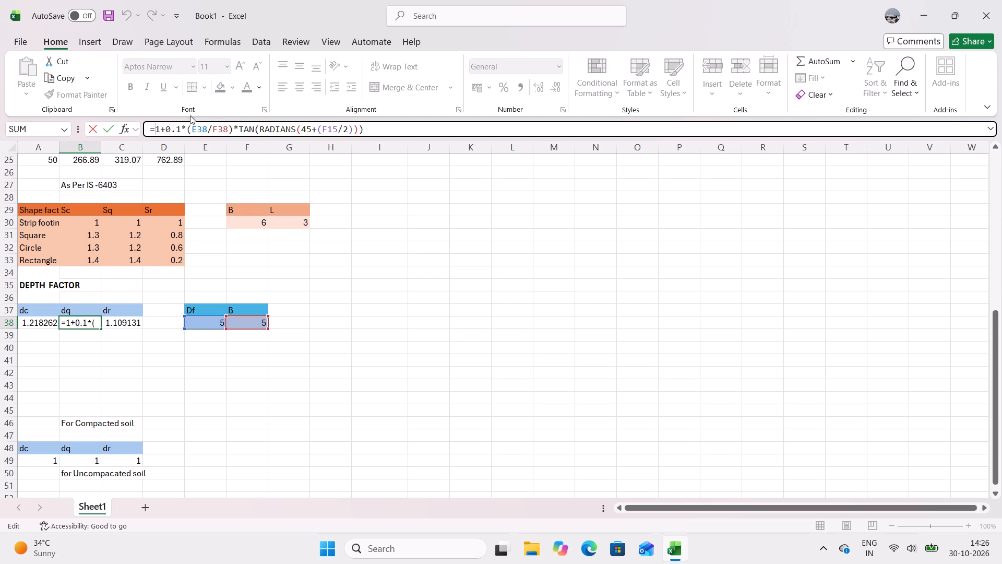
{"action": "left_click", "coordinate": [158, 129]}
{"action": "left_click", "coordinate": [155, 128]}
{"action": "type", "text": "ui"}
{"action": "key", "text": "BackSpace"}
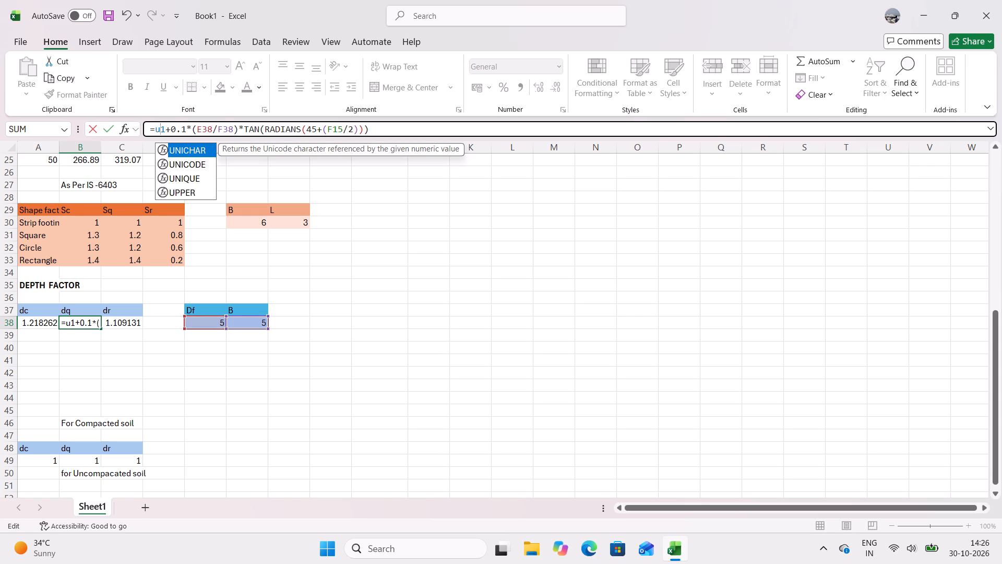
{"action": "key", "text": "BackSpace"}
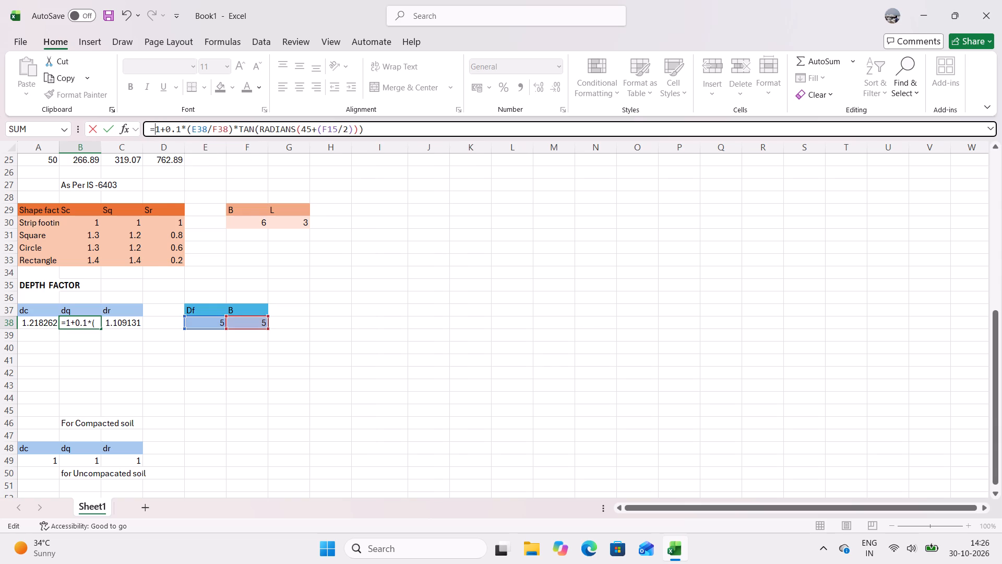
{"action": "type", "text": "if"}
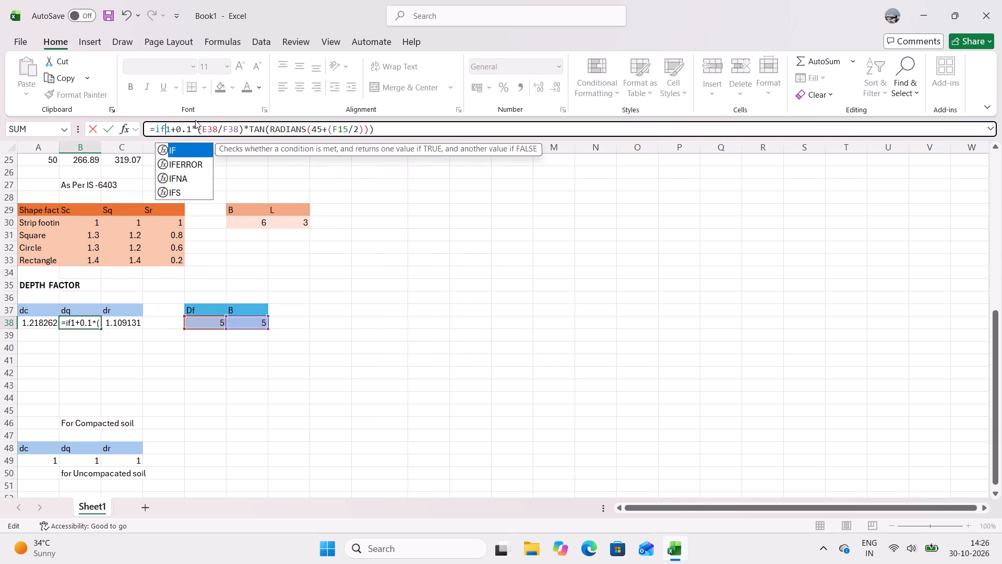
{"action": "double_click", "coordinate": [184, 154]}
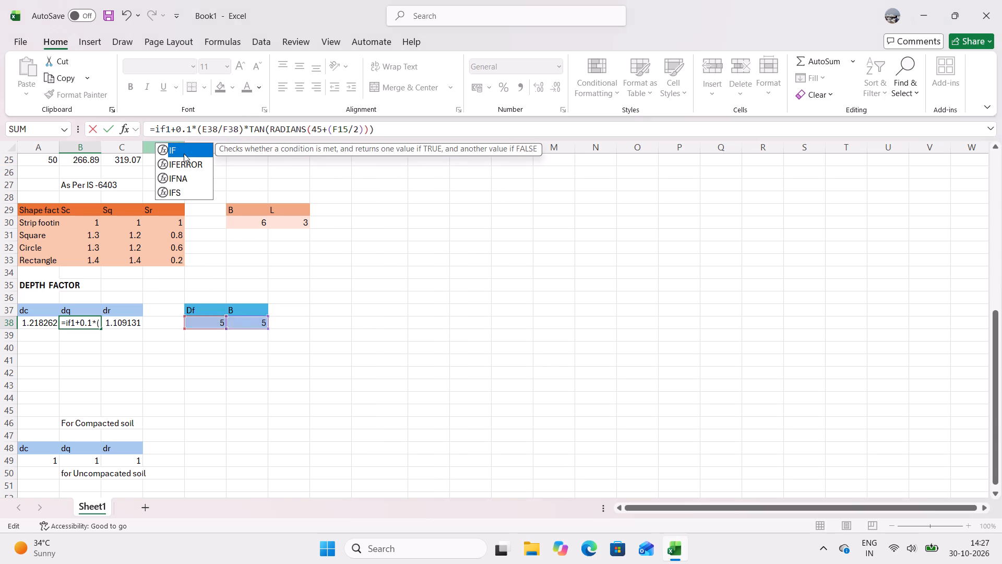
{"action": "left_click", "coordinate": [165, 132]}
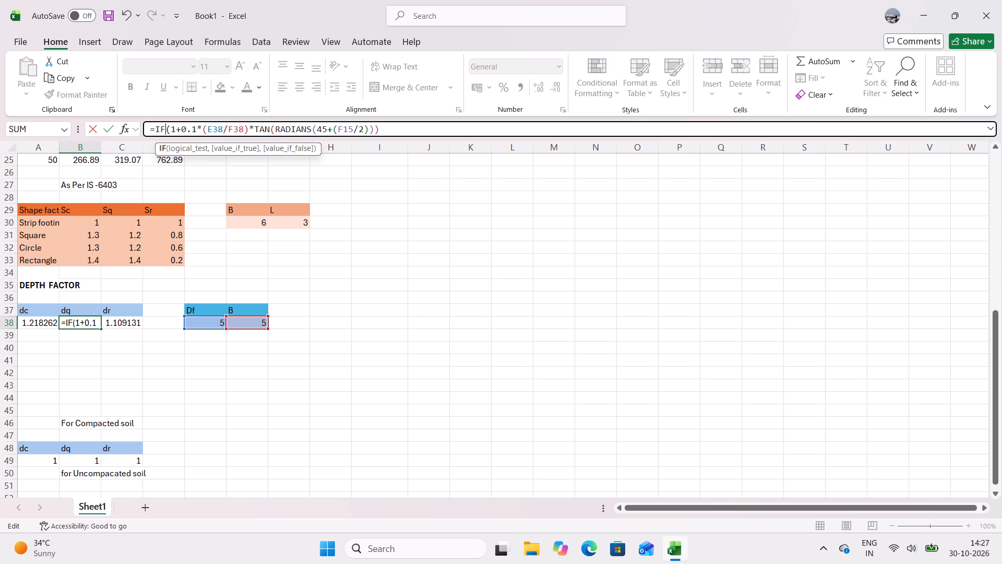
{"action": "key", "text": "shift+parenleft"}
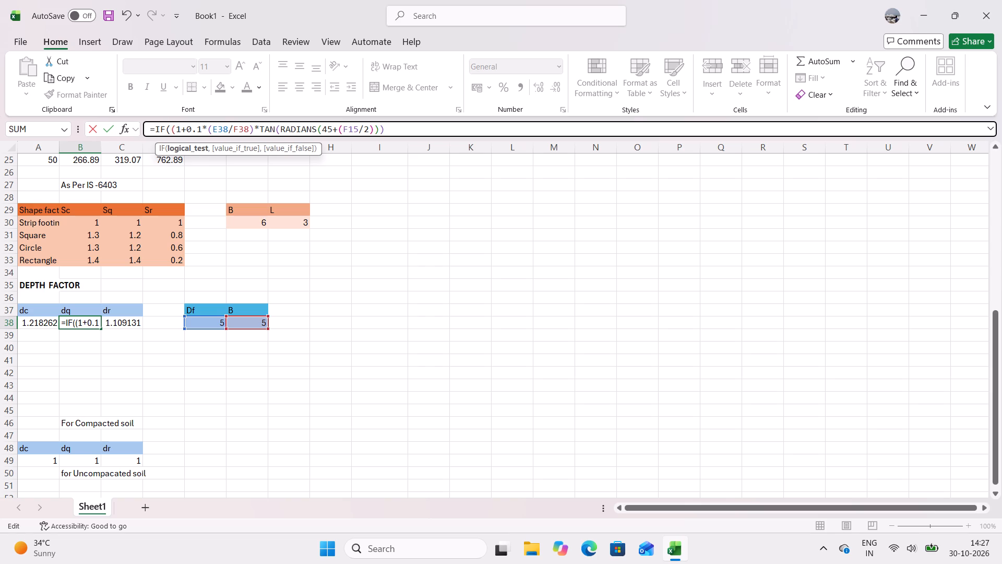
{"action": "scroll", "coordinate": [239, 250], "scroll_direction": "up", "scroll_amount": 6}
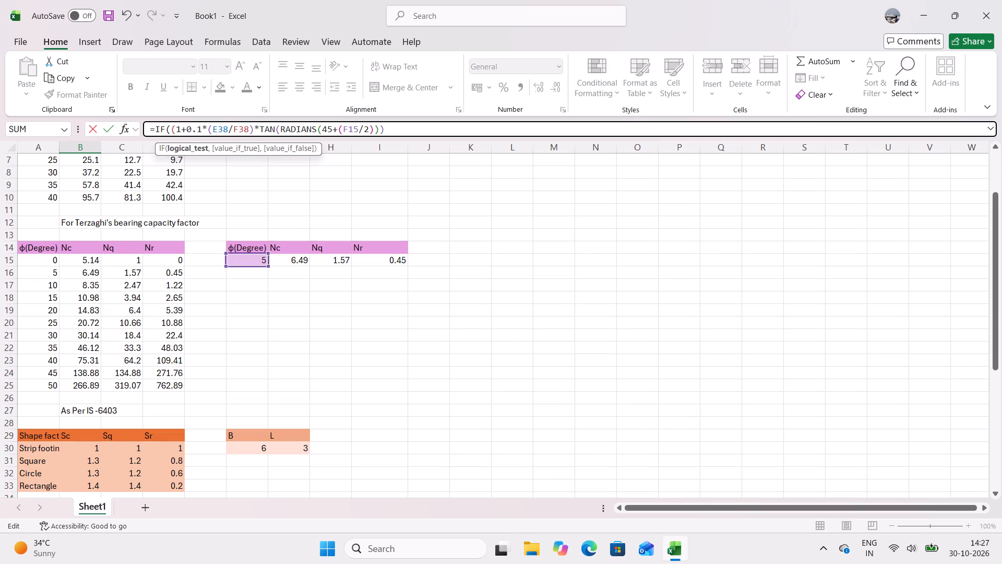
{"action": "left_click", "coordinate": [245, 263]}
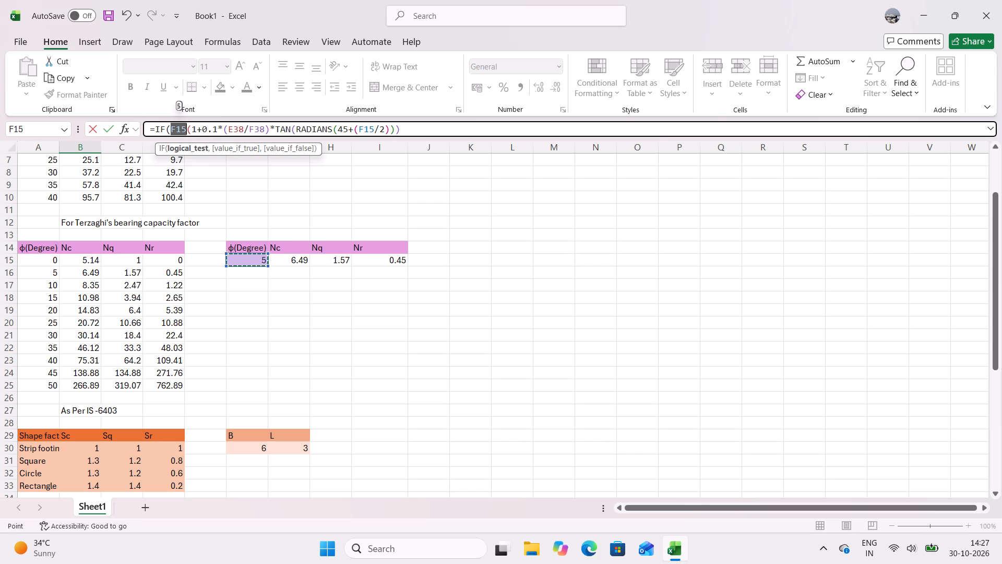
{"action": "key", "text": "shift+less"}
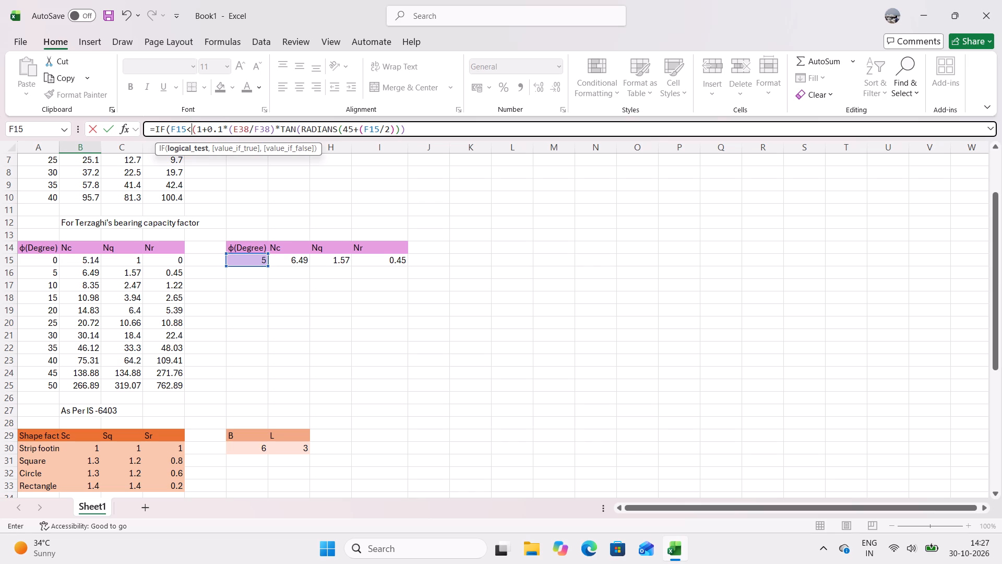
{"action": "type", "text": "10"}
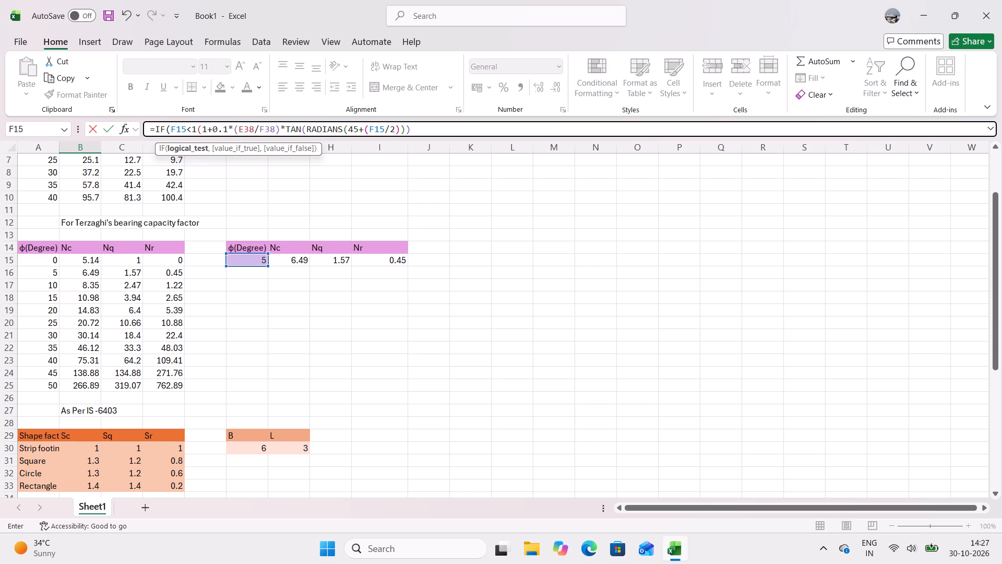
{"action": "type", "text": ",1"}
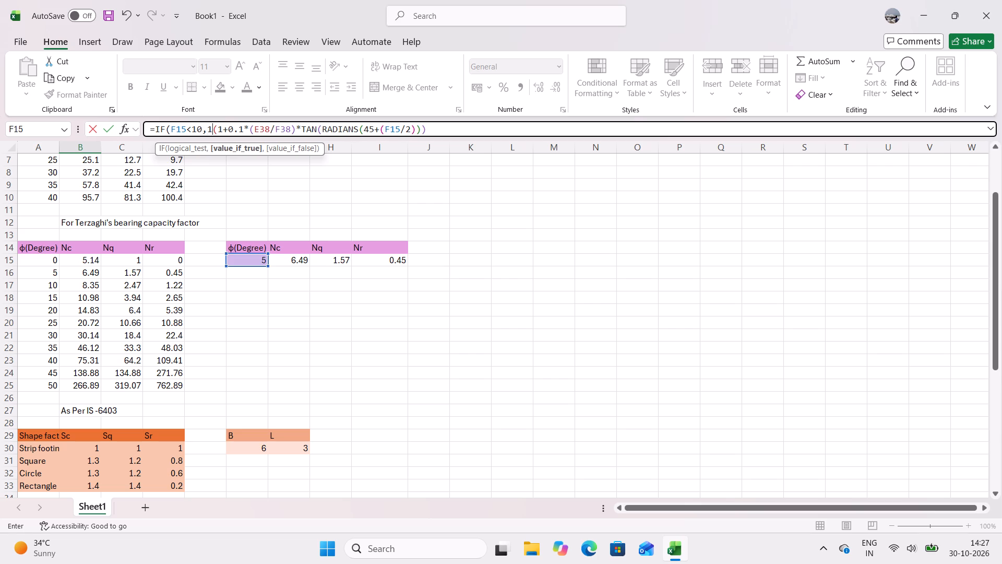
{"action": "key", "text": "comma"}
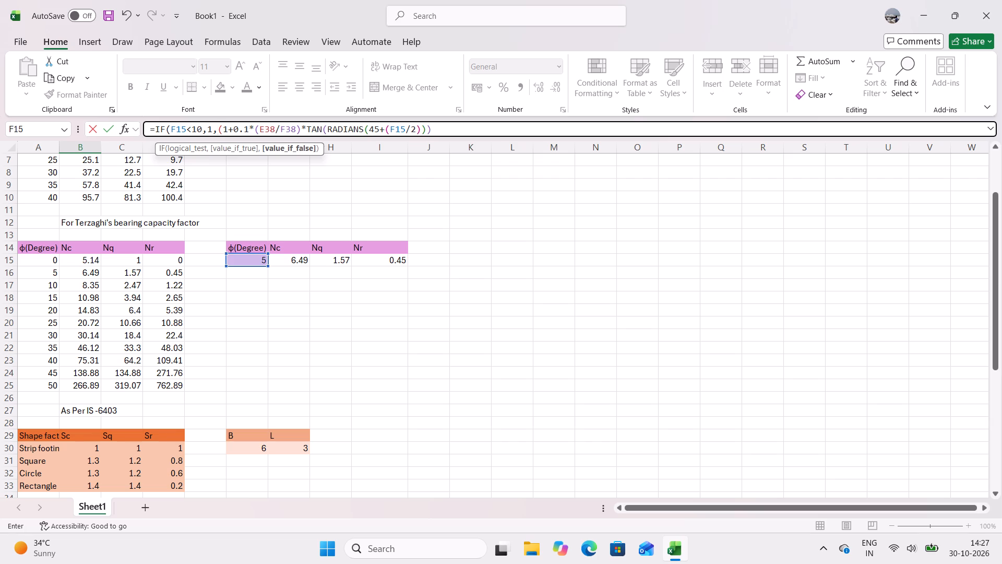
Nest a second IF in the B38 formula, testing F15>10 and using the existing 1+0.1*(E38/F38)*TAN expression as its true value.
{"action": "type", "text": "ig"}
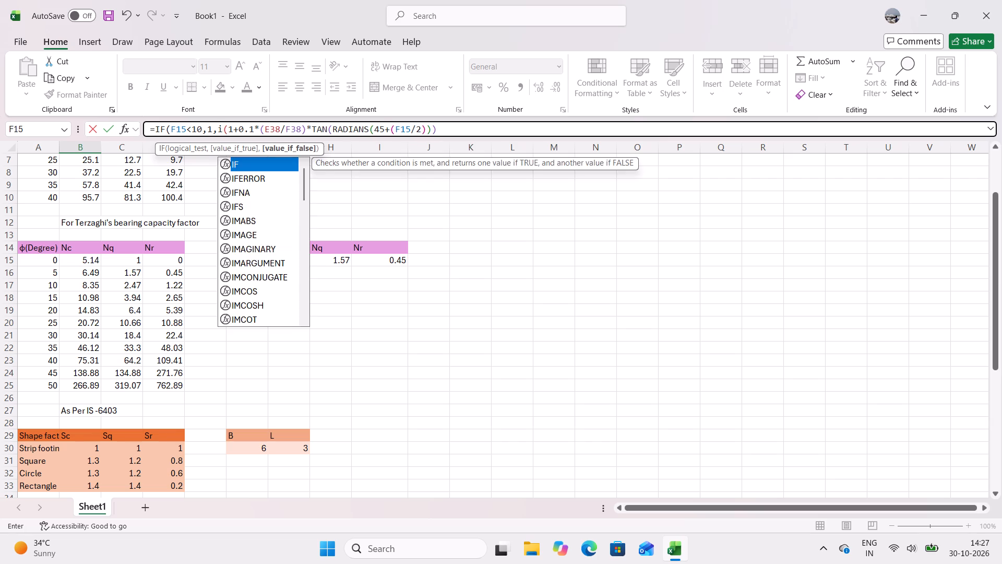
{"action": "key", "text": "BackSpace"}
{"action": "key", "text": "f"}
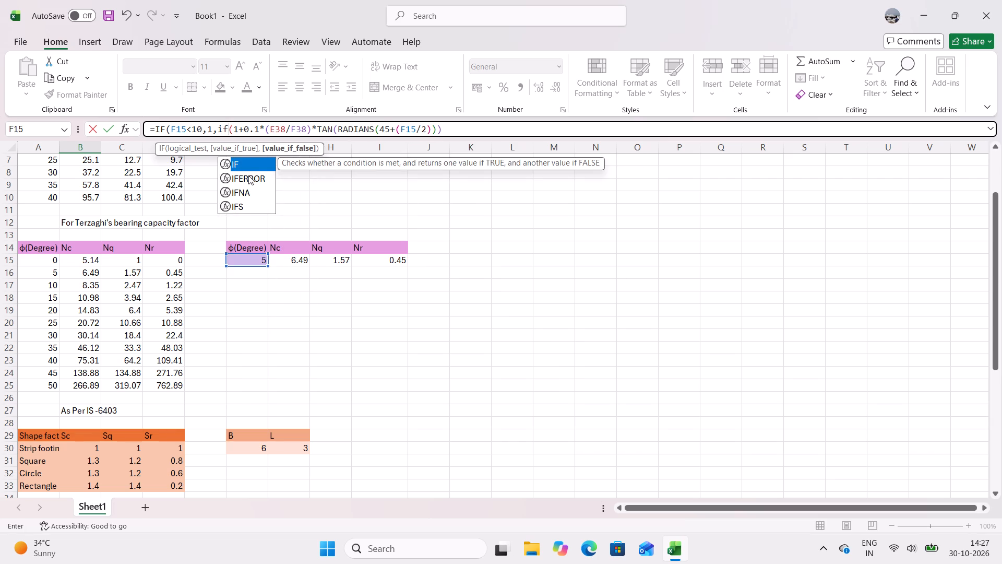
{"action": "left_click", "coordinate": [256, 166]}
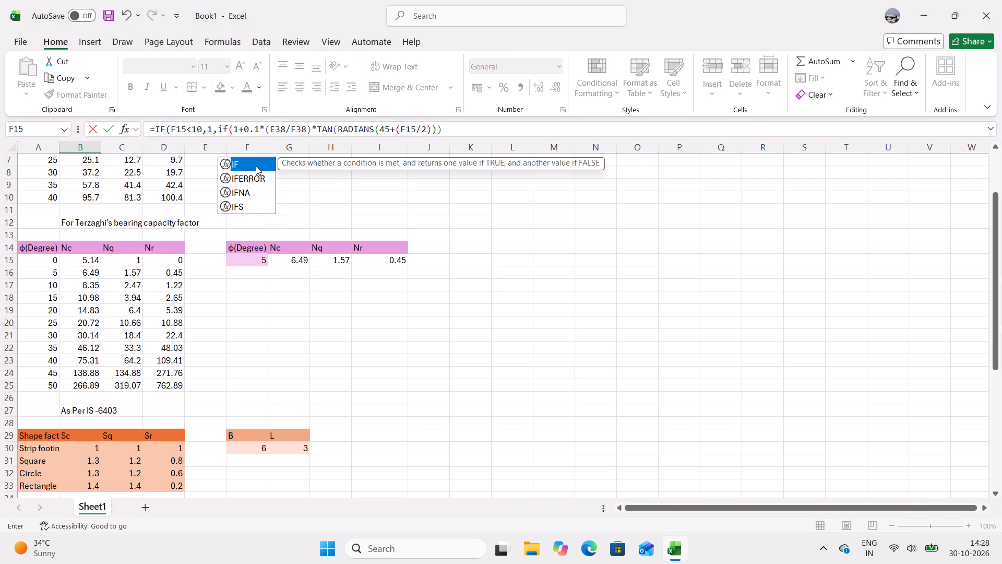
{"action": "left_click", "coordinate": [256, 166]}
{"action": "double_click", "coordinate": [256, 166]}
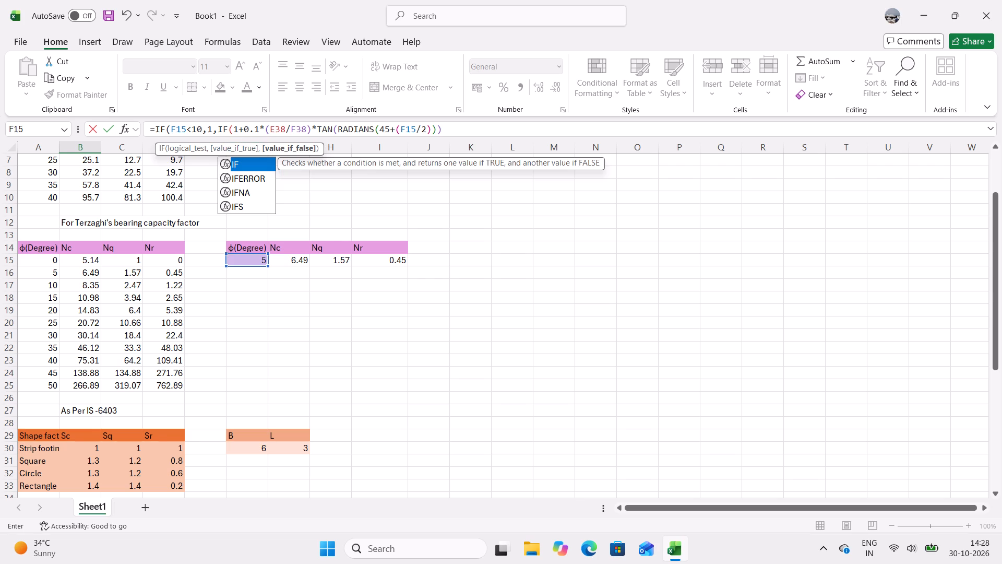
{"action": "left_click", "coordinate": [232, 131]}
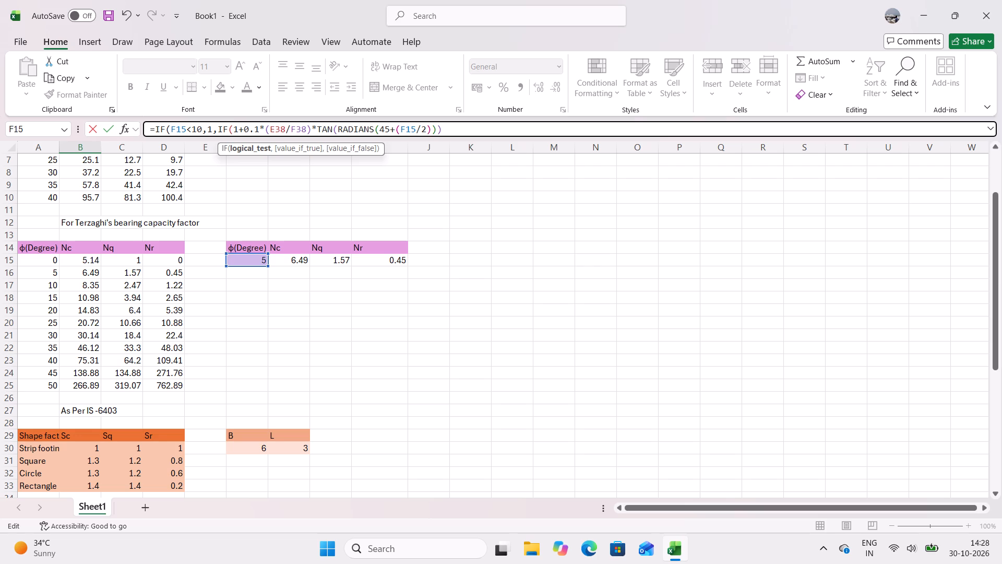
{"action": "left_click", "coordinate": [239, 264]}
{"action": "left_click", "coordinate": [240, 264]}
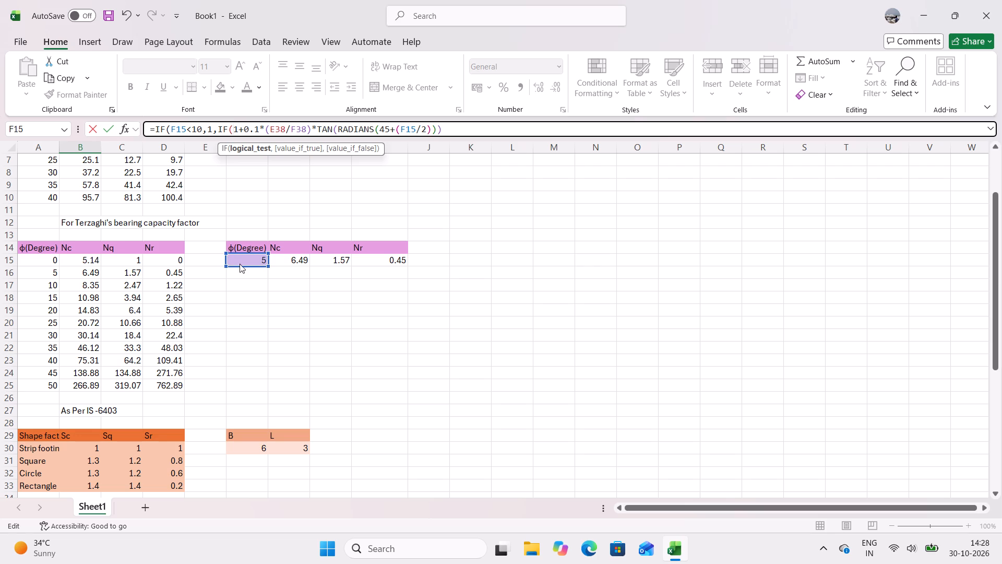
{"action": "double_click", "coordinate": [240, 264]}
{"action": "left_click", "coordinate": [254, 260]}
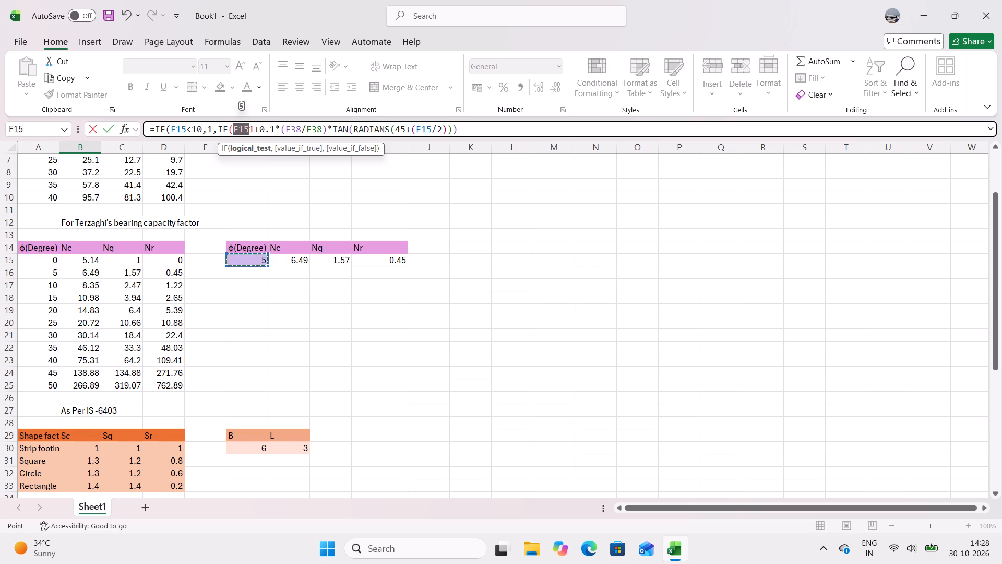
{"action": "key", "text": "shift+greater"}
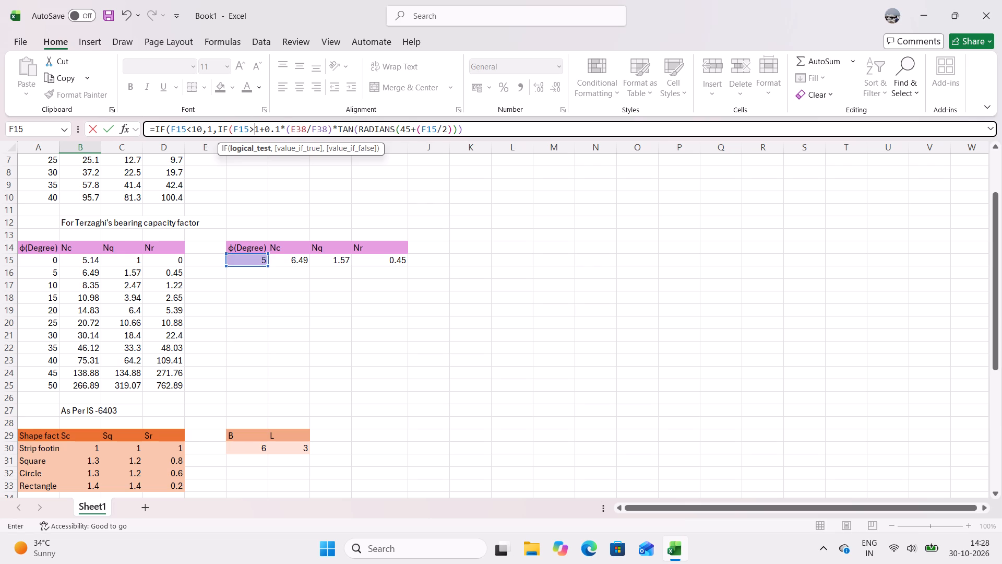
{"action": "type", "text": "10"}
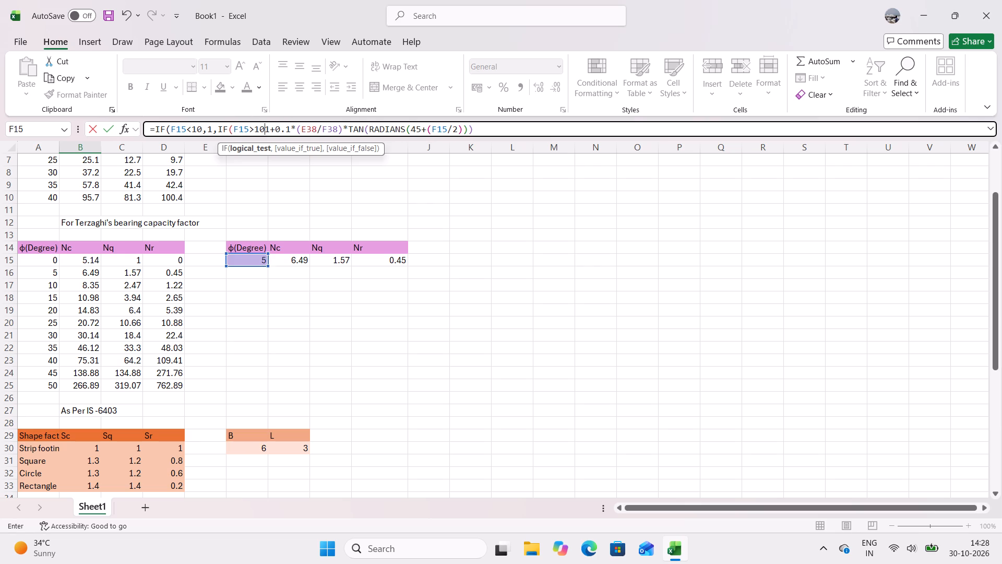
{"action": "key", "text": "comma"}
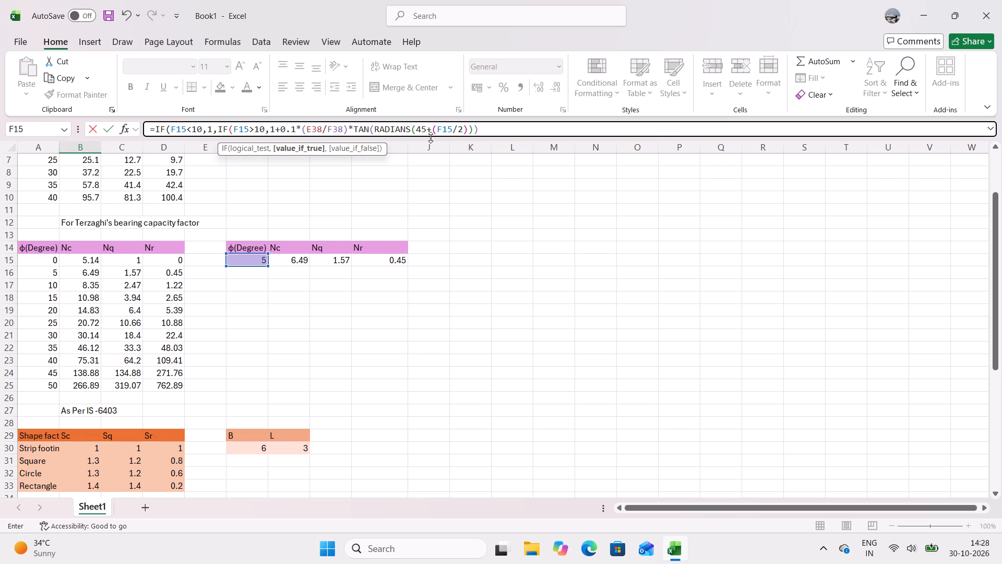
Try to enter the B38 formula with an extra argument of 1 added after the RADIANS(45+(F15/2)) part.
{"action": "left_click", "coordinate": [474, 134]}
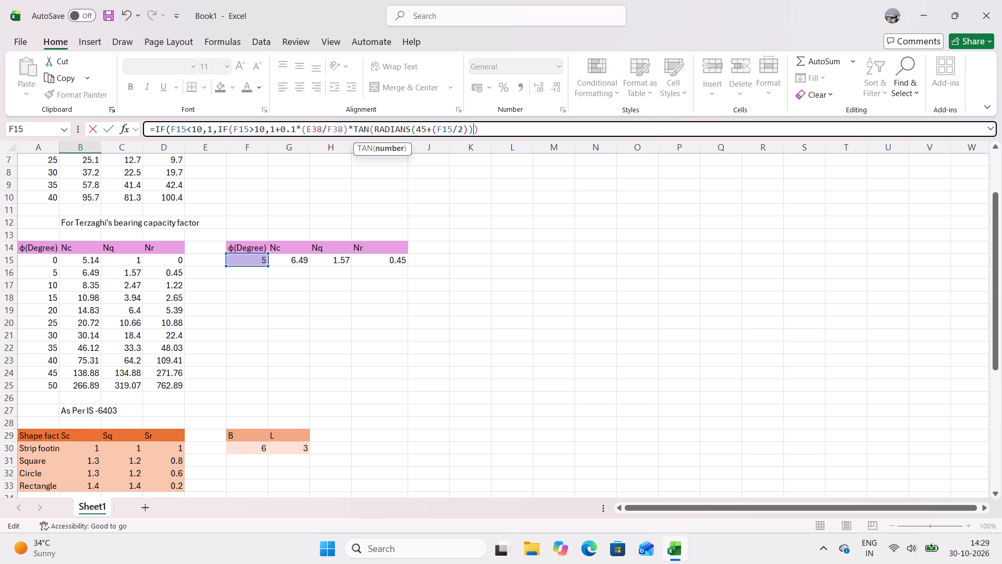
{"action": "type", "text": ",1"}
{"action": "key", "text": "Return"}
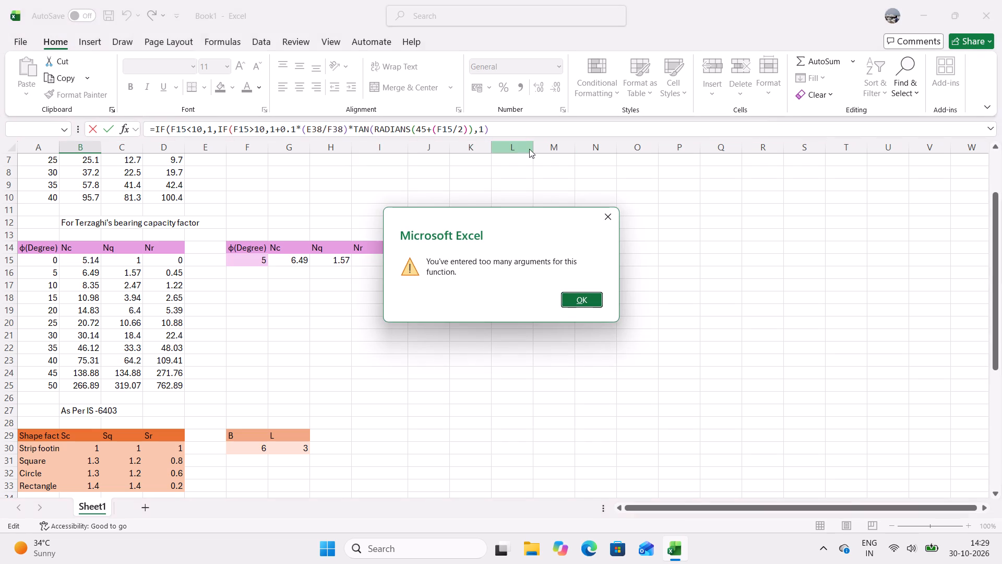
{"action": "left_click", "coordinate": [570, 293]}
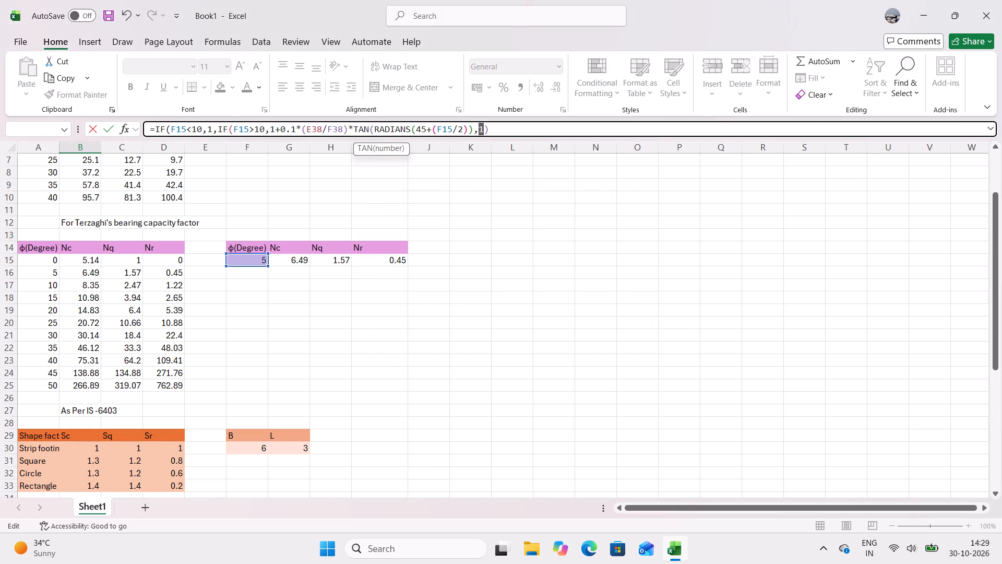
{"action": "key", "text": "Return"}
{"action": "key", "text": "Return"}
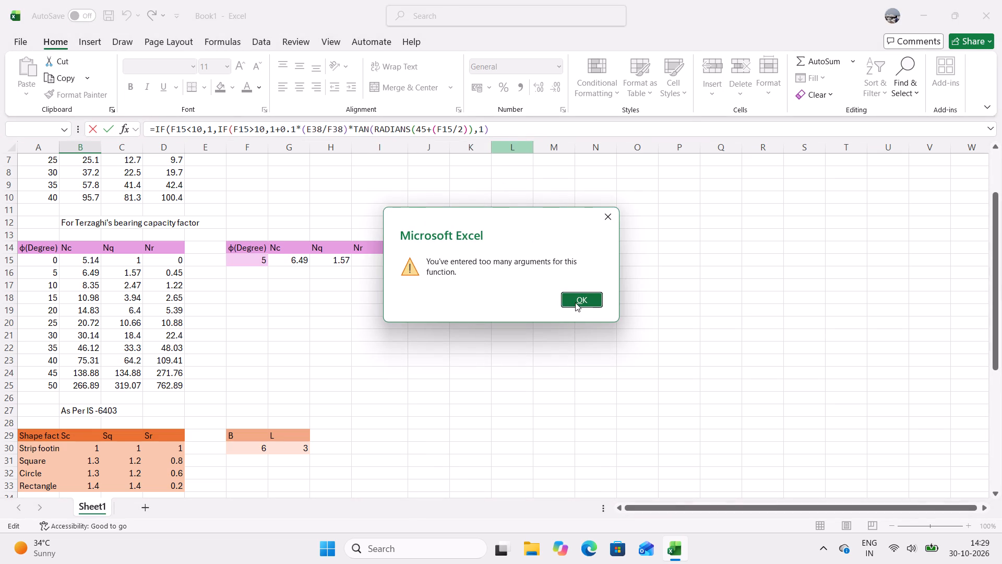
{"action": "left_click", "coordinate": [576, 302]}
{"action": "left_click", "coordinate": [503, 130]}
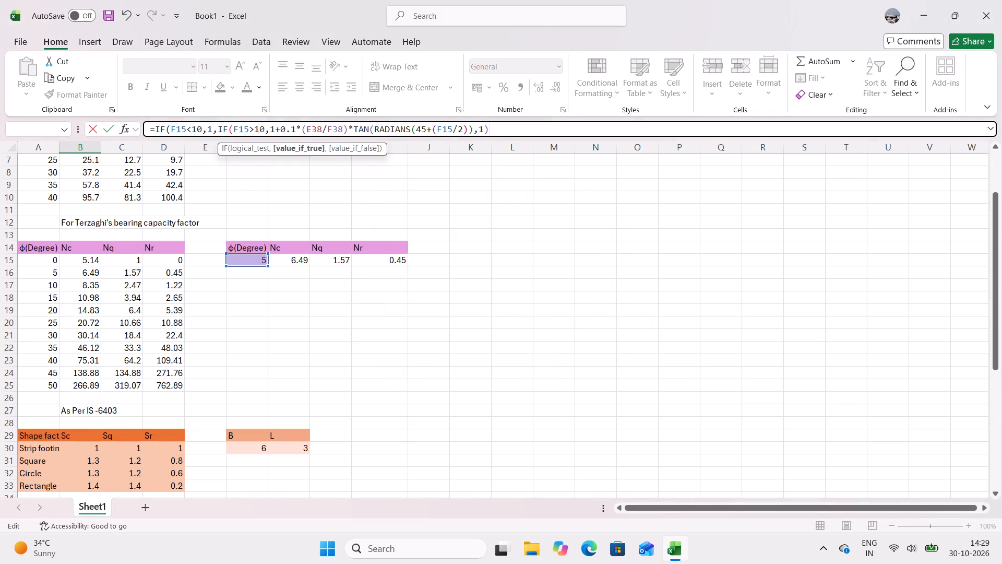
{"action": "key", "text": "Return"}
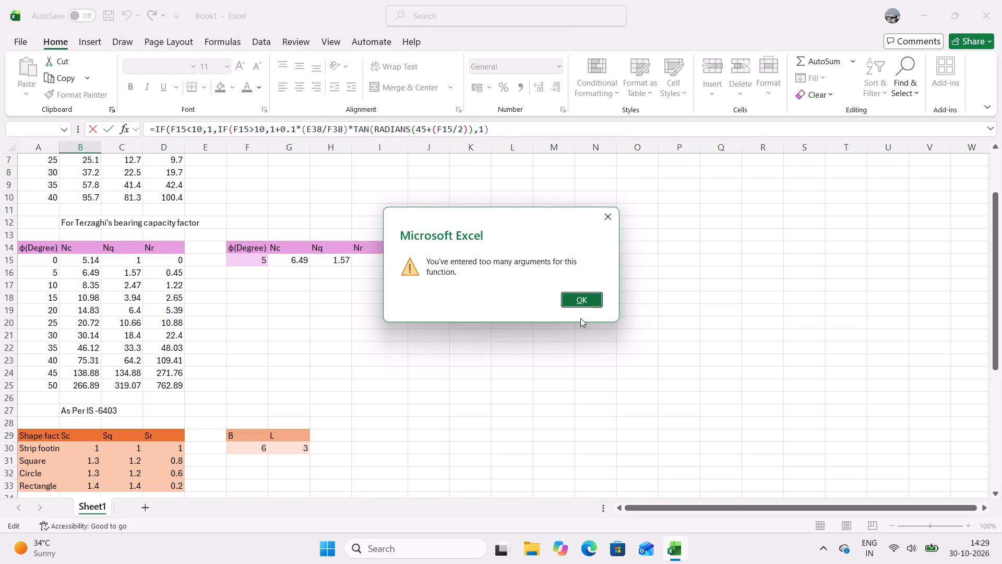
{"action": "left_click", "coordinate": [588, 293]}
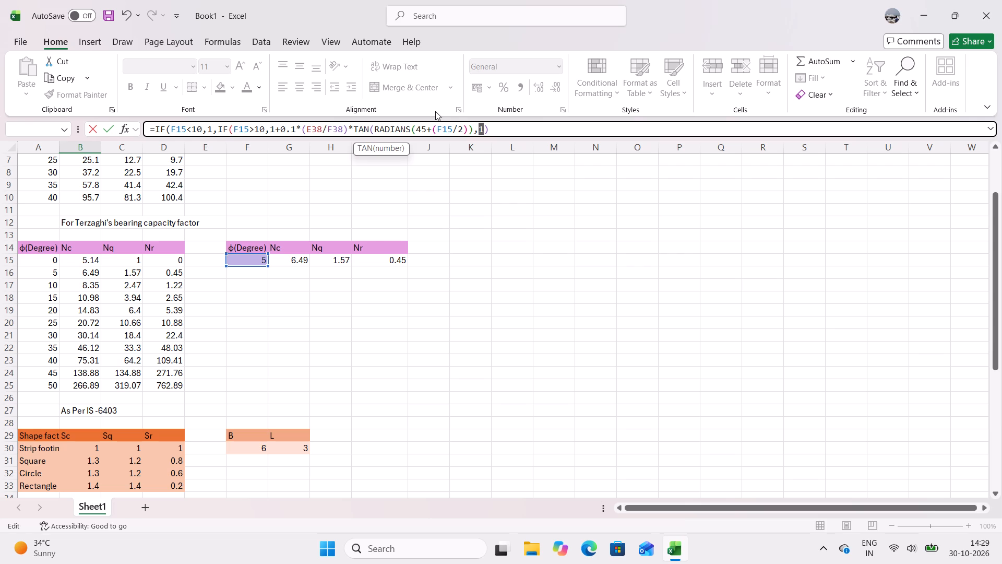
Remove the extra argument of 1 from the B38 dq formula and enter it, accepting the proposed closing-parenthesis correction.
{"action": "key", "text": "BackSpace"}
{"action": "key", "text": "BackSpace"}
{"action": "key", "text": "Return"}
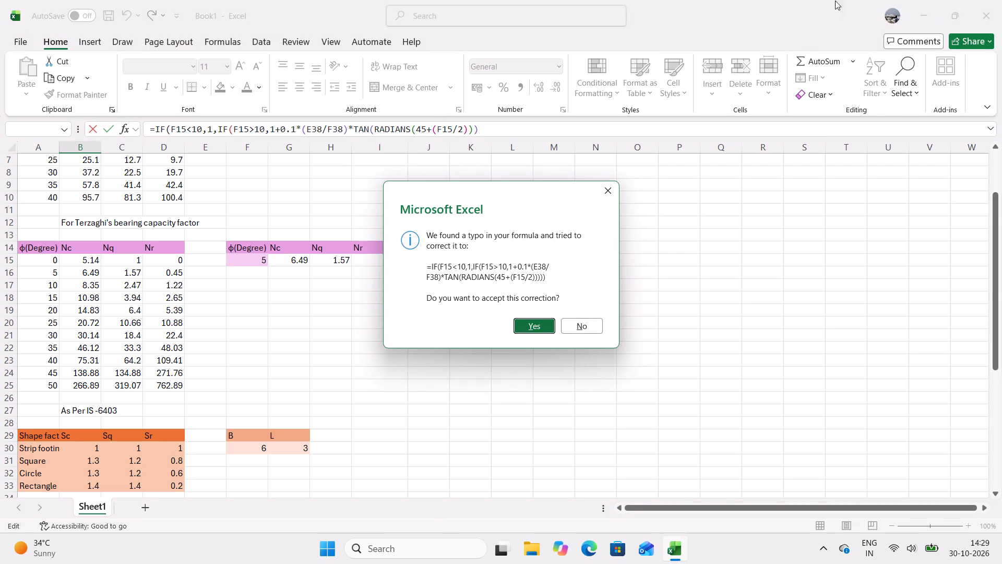
{"action": "left_click", "coordinate": [541, 324]}
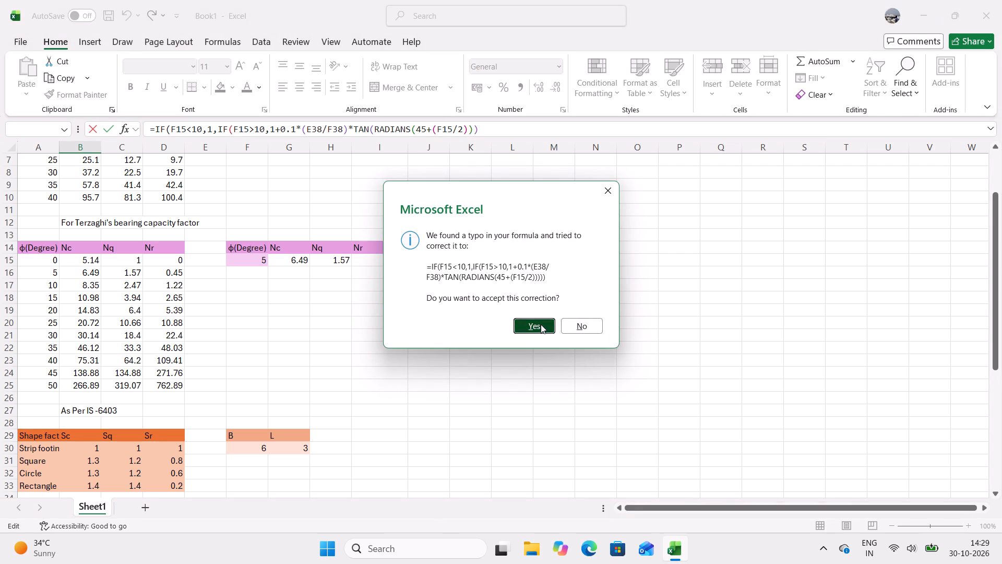
{"action": "scroll", "coordinate": [464, 374], "scroll_direction": "down", "scroll_amount": 3}
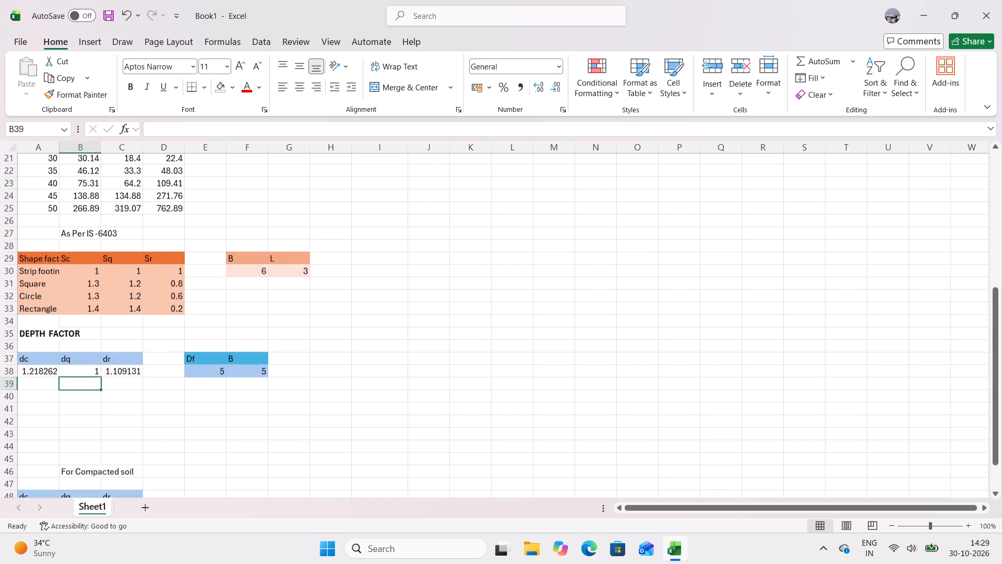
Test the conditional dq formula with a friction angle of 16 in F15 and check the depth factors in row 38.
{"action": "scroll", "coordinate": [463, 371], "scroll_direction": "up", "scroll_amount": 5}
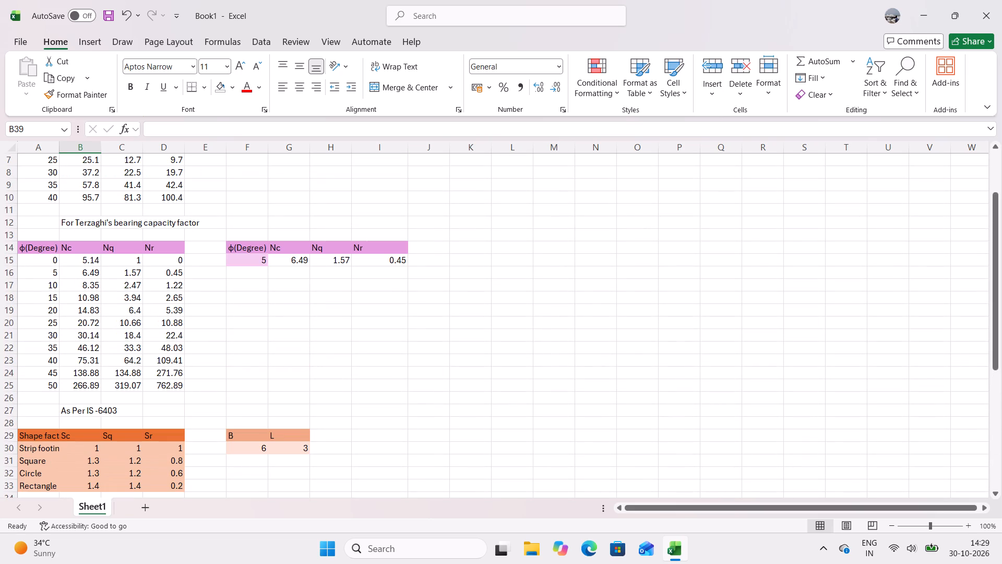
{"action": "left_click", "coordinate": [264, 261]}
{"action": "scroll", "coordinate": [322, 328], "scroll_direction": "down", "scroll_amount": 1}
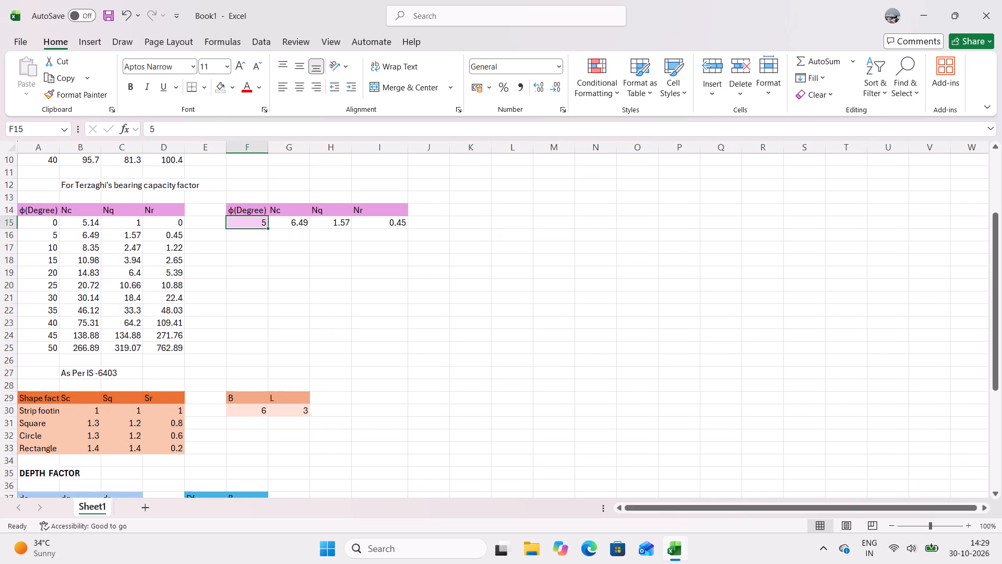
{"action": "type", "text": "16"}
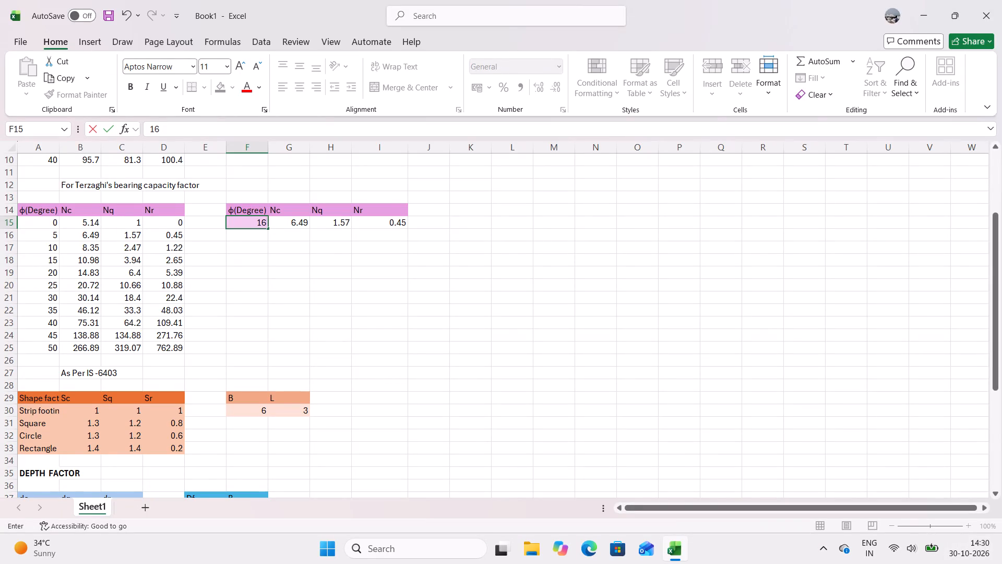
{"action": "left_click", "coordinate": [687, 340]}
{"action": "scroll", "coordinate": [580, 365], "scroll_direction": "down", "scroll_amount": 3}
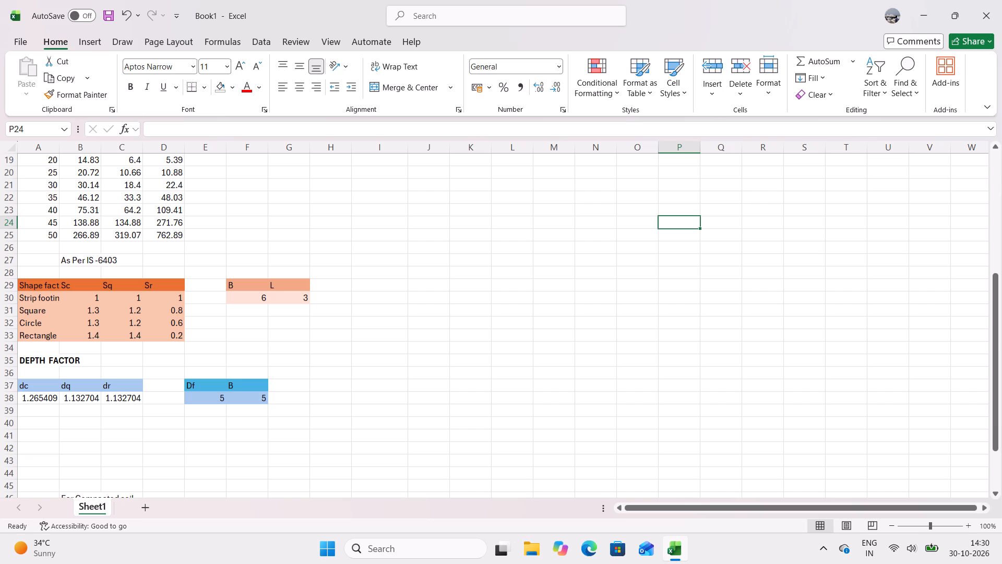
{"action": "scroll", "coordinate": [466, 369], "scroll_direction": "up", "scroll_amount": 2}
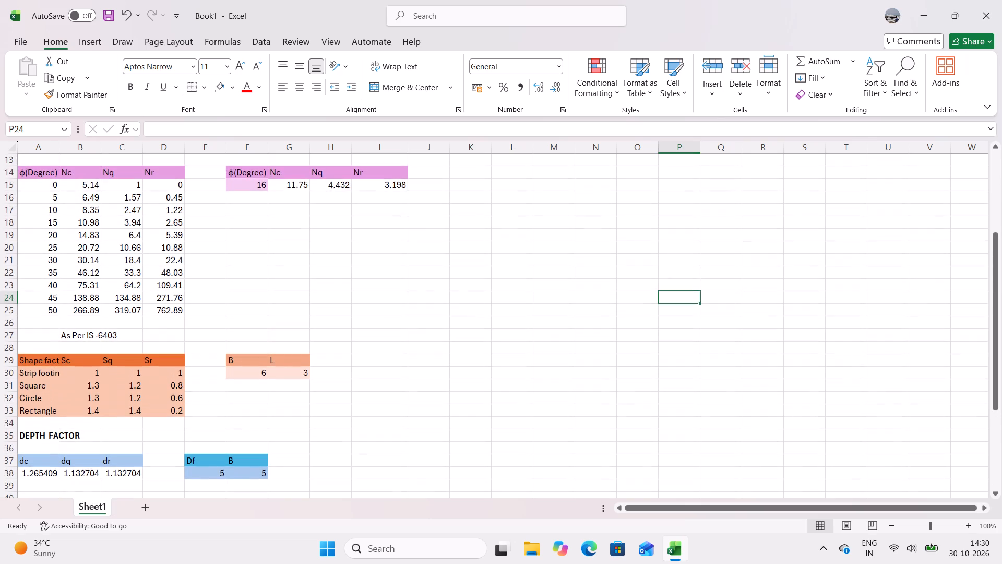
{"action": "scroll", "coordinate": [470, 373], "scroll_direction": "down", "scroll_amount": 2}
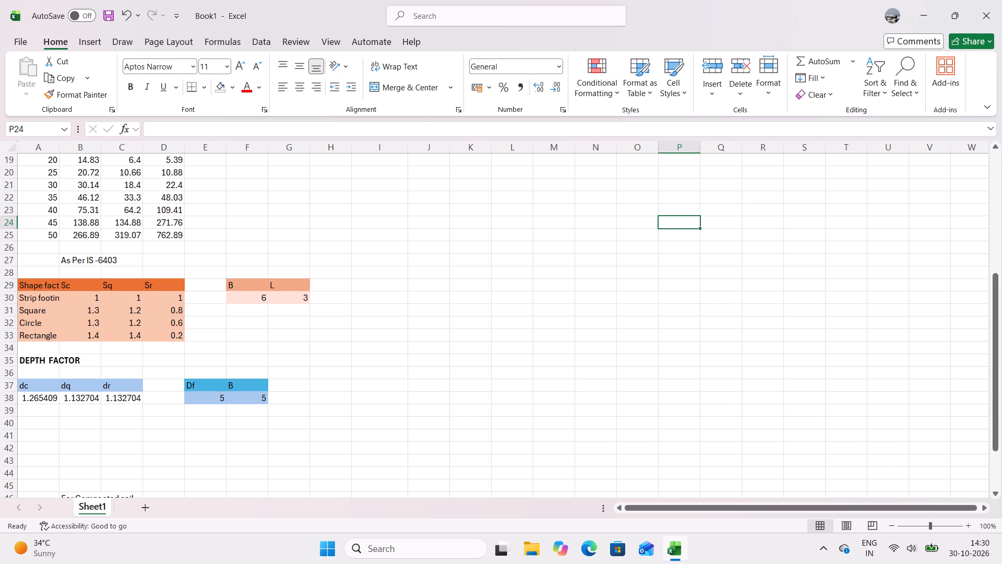
Set the depth factor inputs to Df 1.3 in E38 and B 2 in F38.
{"action": "left_click", "coordinate": [204, 399]}
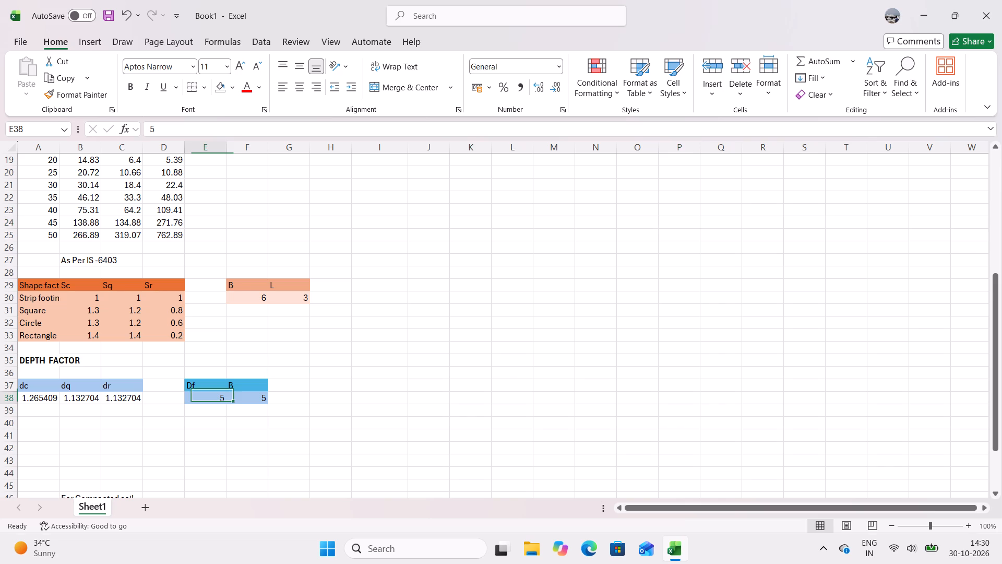
{"action": "type", "text": "1.3"}
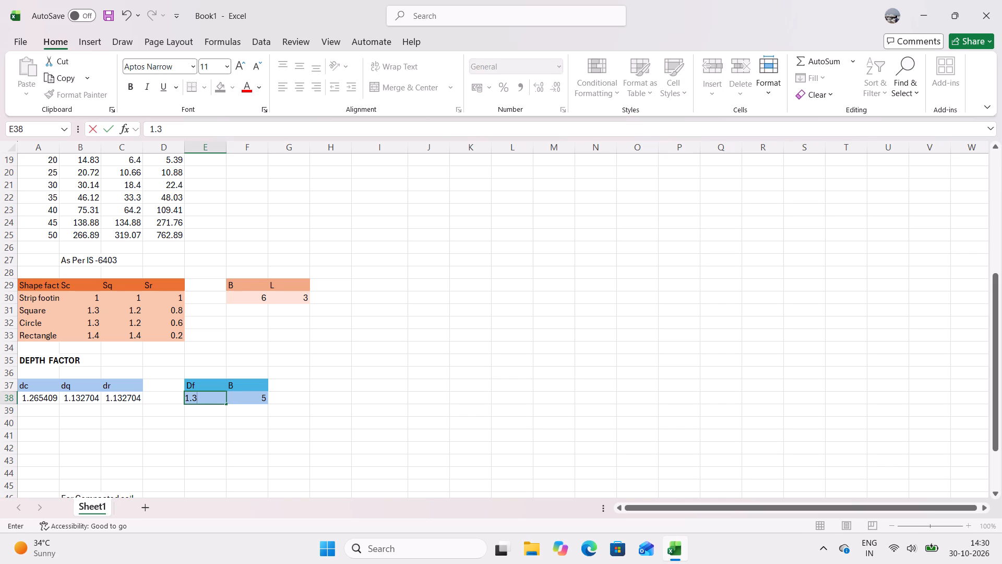
{"action": "left_click", "coordinate": [259, 399]}
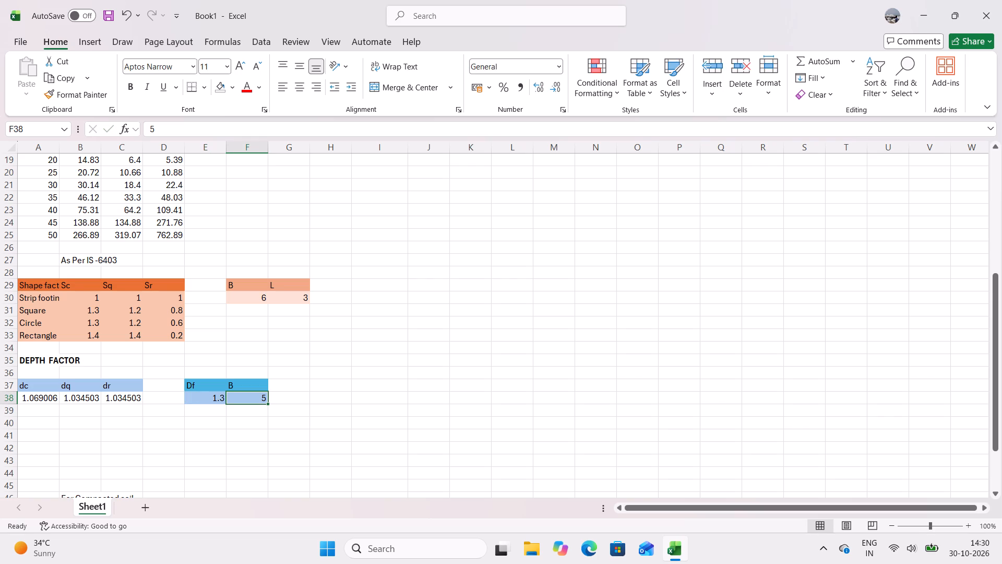
{"action": "key", "text": "2"}
{"action": "key", "text": "Return"}
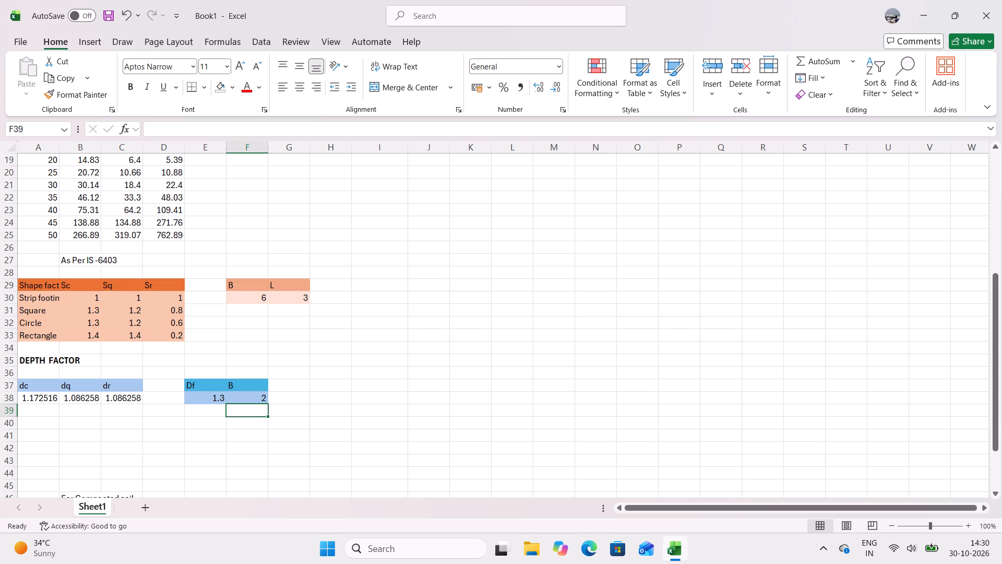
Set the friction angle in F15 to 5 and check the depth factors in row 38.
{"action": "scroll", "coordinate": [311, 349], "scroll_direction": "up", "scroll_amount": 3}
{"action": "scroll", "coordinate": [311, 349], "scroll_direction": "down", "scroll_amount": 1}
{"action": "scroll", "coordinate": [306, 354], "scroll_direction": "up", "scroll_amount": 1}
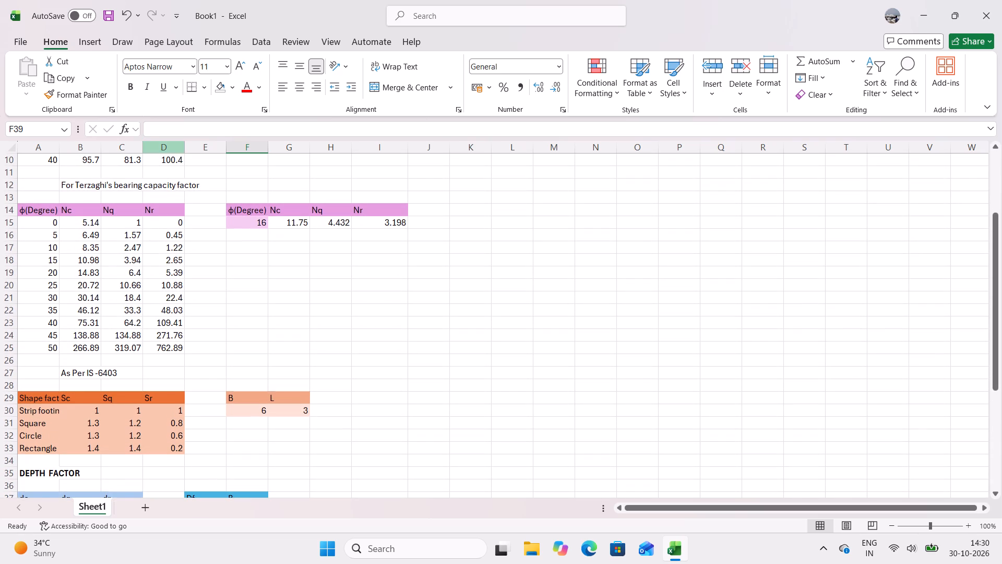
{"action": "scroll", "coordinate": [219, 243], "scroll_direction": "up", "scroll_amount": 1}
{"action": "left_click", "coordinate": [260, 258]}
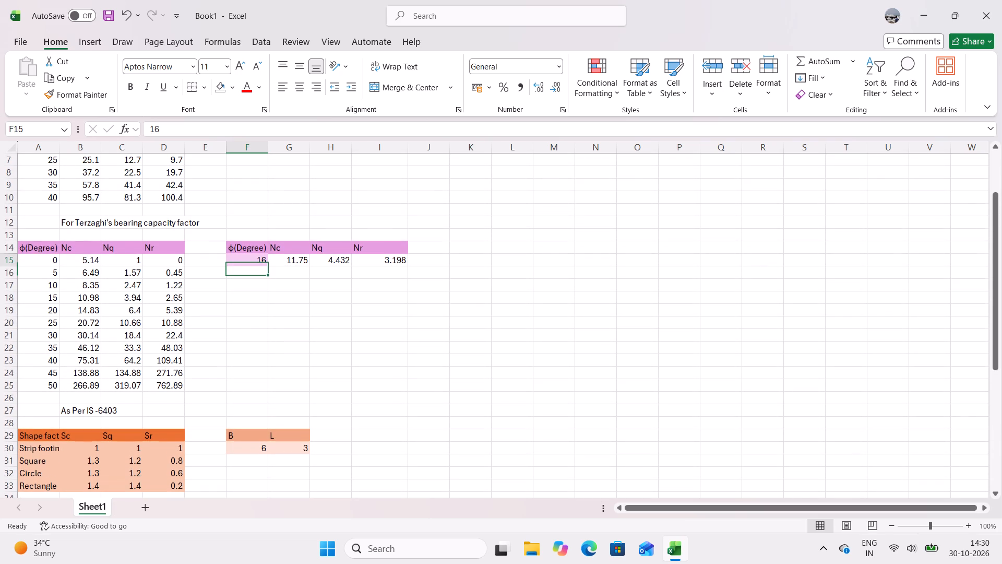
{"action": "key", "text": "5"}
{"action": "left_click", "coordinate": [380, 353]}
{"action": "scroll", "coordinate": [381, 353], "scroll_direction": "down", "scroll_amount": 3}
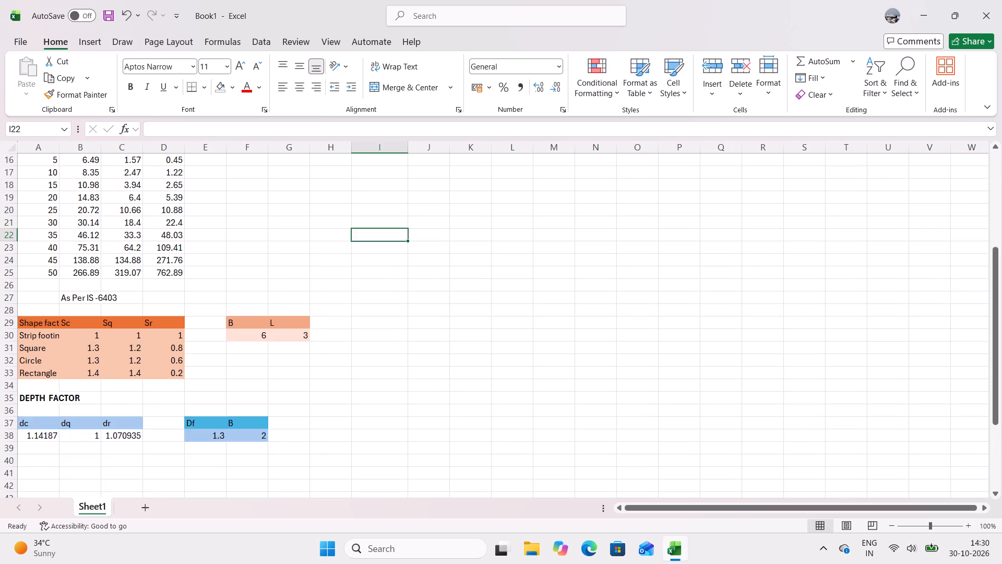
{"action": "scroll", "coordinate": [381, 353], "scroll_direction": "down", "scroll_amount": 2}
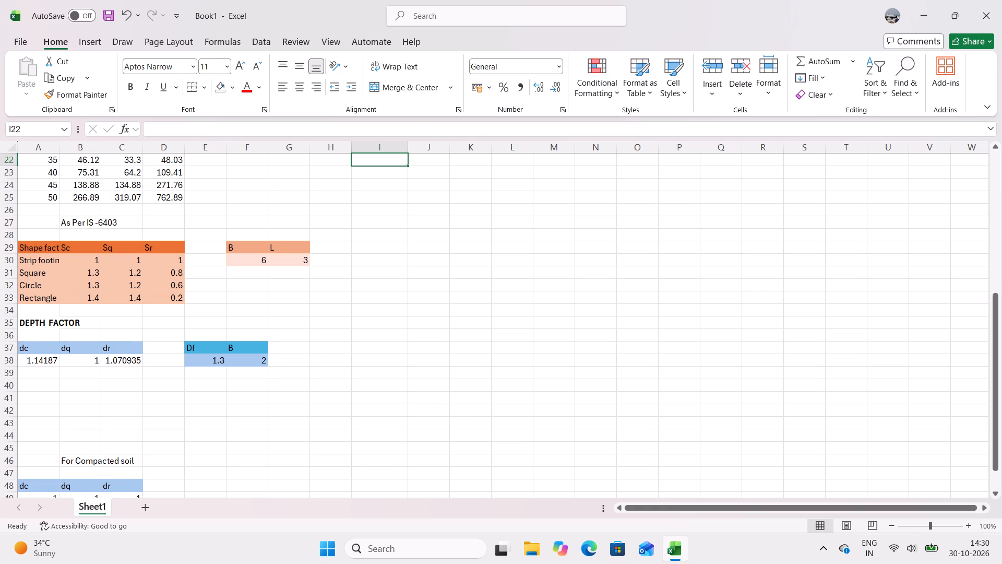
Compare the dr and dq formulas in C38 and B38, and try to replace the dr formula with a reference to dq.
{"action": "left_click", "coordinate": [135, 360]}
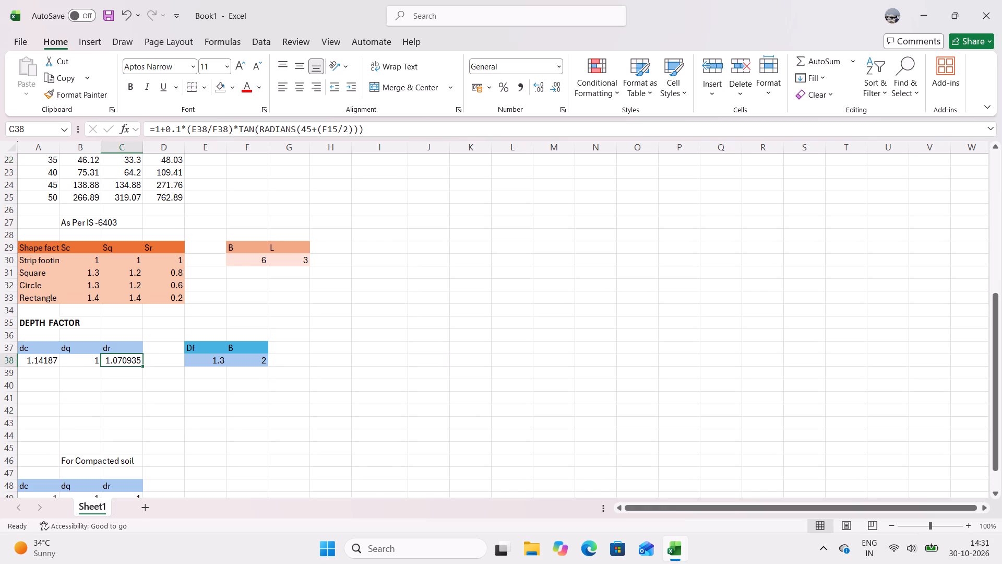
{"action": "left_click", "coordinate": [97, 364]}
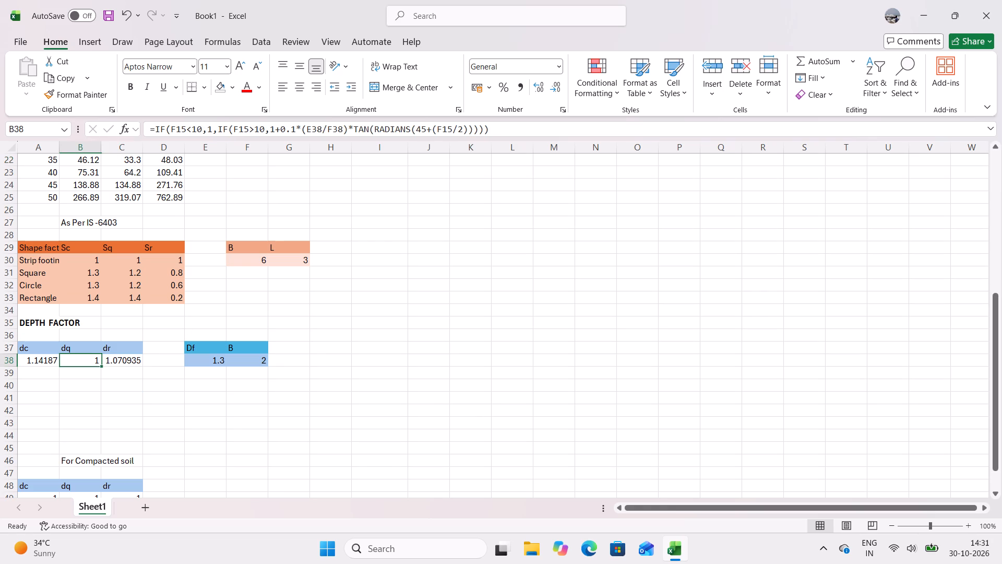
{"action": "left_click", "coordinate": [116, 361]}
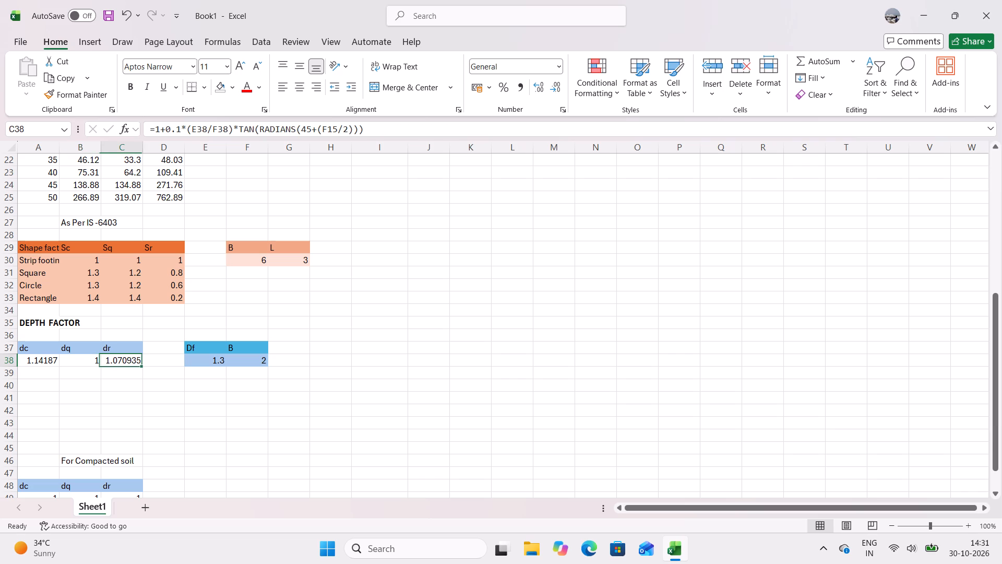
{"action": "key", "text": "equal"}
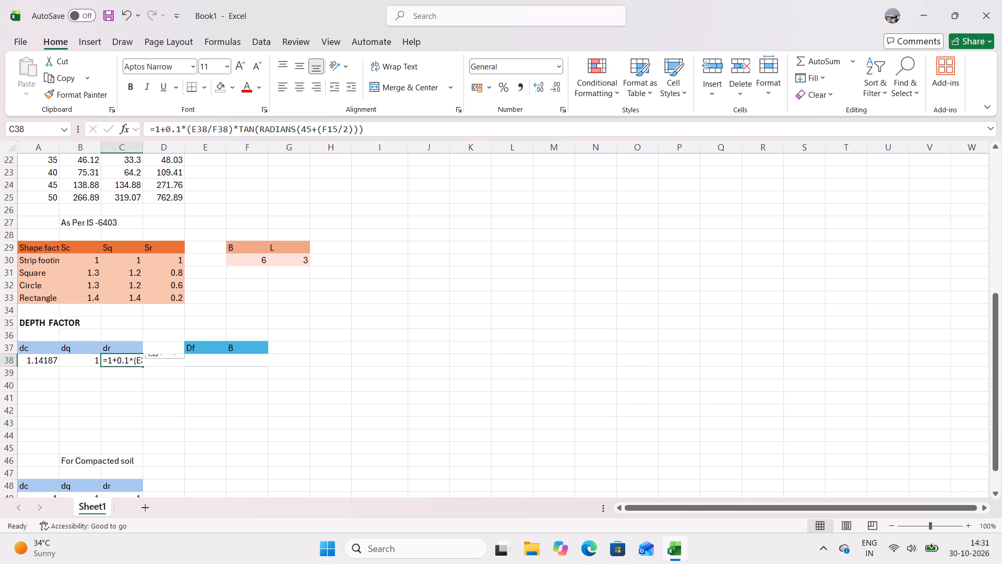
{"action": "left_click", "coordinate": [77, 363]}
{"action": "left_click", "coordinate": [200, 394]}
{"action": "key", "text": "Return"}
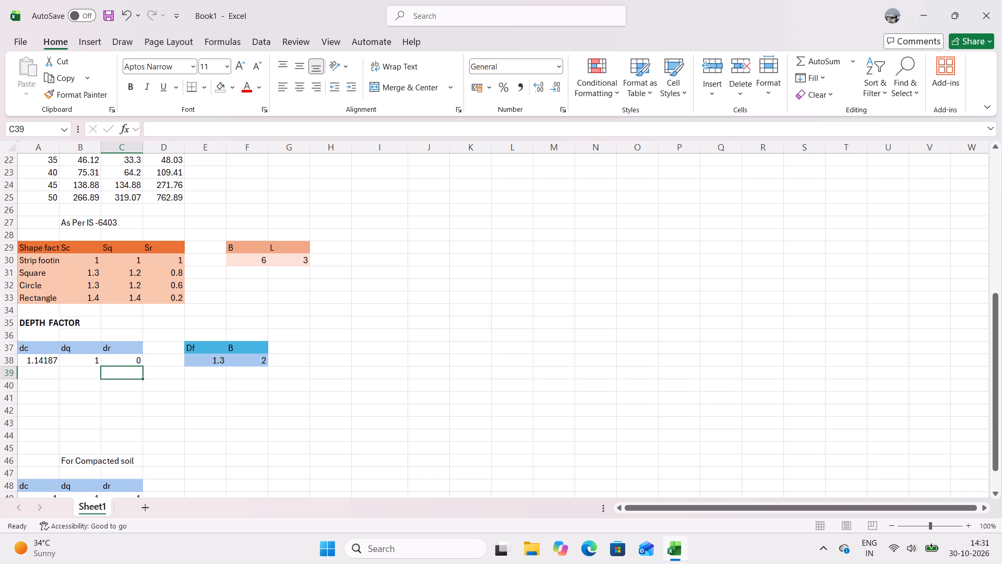
Enter =B38 in the dr cell C38 so that dr takes its value from dq.
{"action": "left_click", "coordinate": [122, 362]}
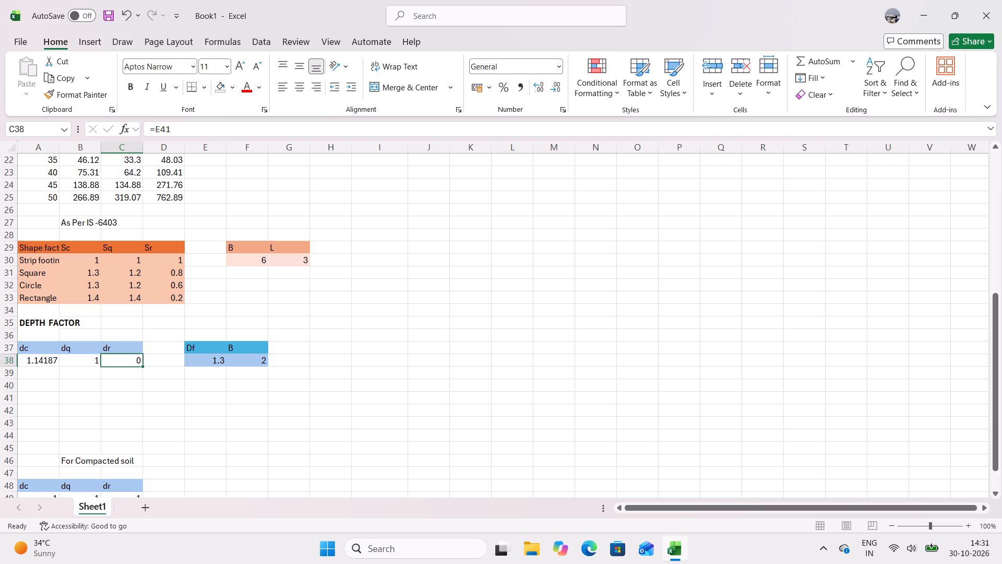
{"action": "key", "text": "equal"}
{"action": "left_click", "coordinate": [64, 363]}
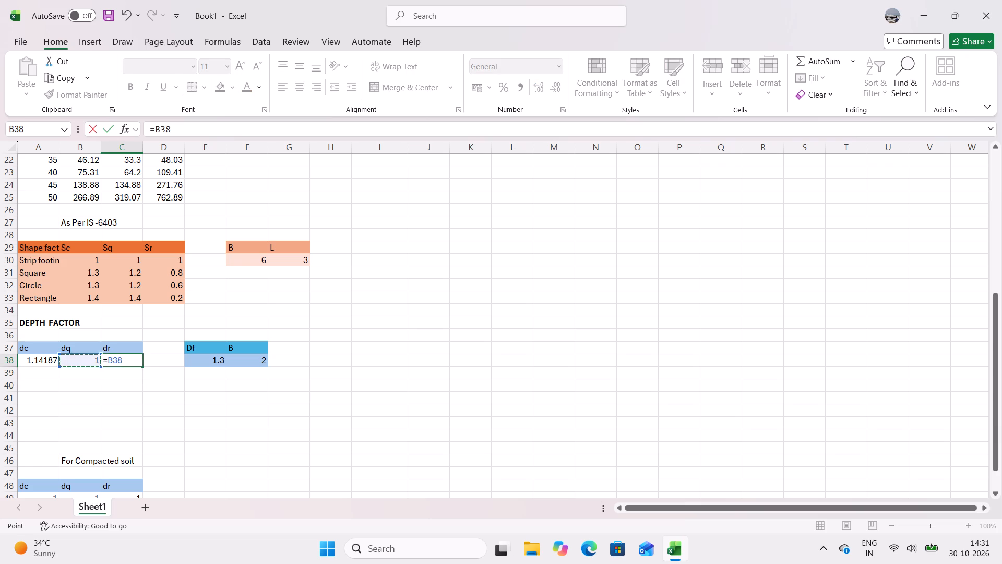
{"action": "key", "text": "Return"}
{"action": "key", "text": "apostrophe"}
{"action": "key", "text": "Return"}
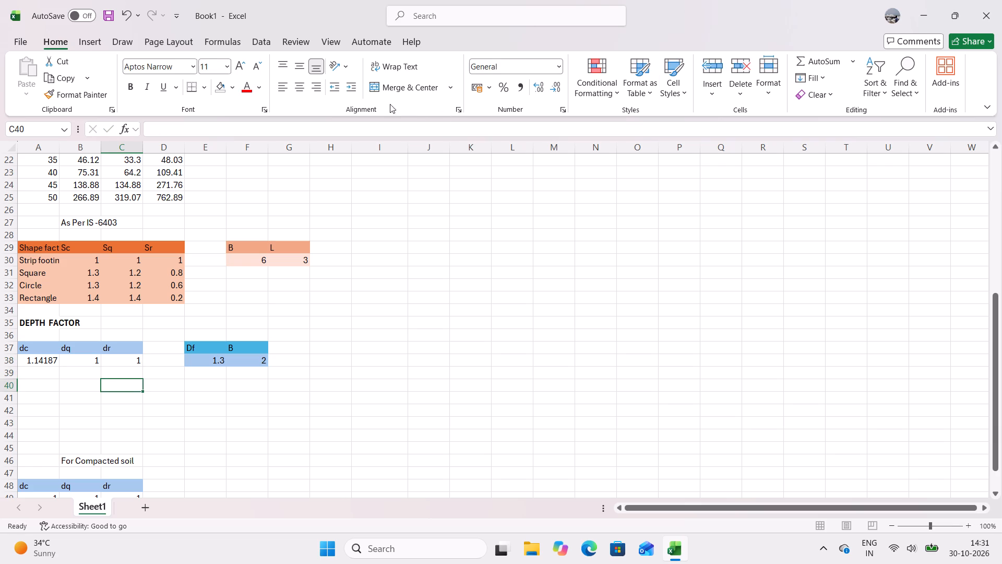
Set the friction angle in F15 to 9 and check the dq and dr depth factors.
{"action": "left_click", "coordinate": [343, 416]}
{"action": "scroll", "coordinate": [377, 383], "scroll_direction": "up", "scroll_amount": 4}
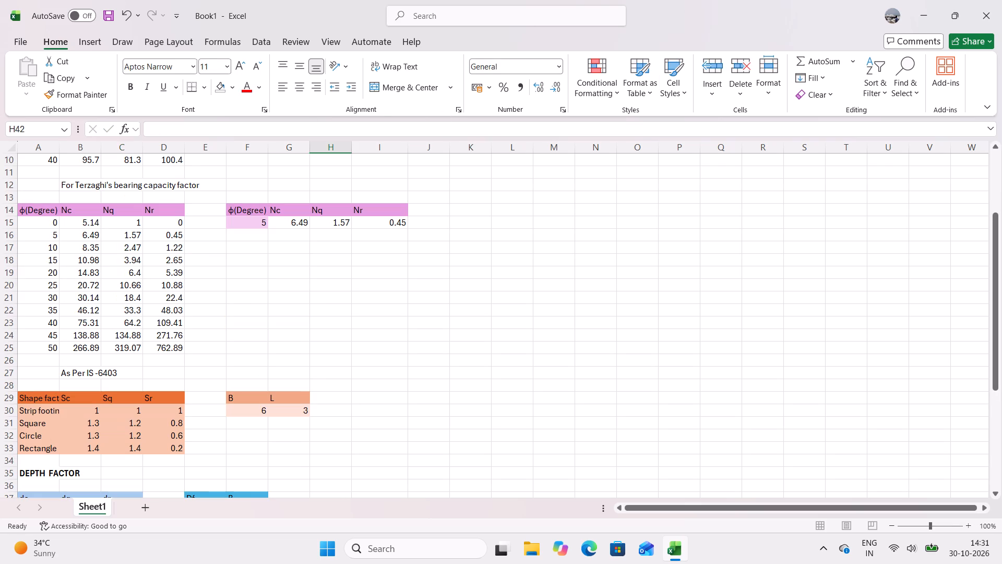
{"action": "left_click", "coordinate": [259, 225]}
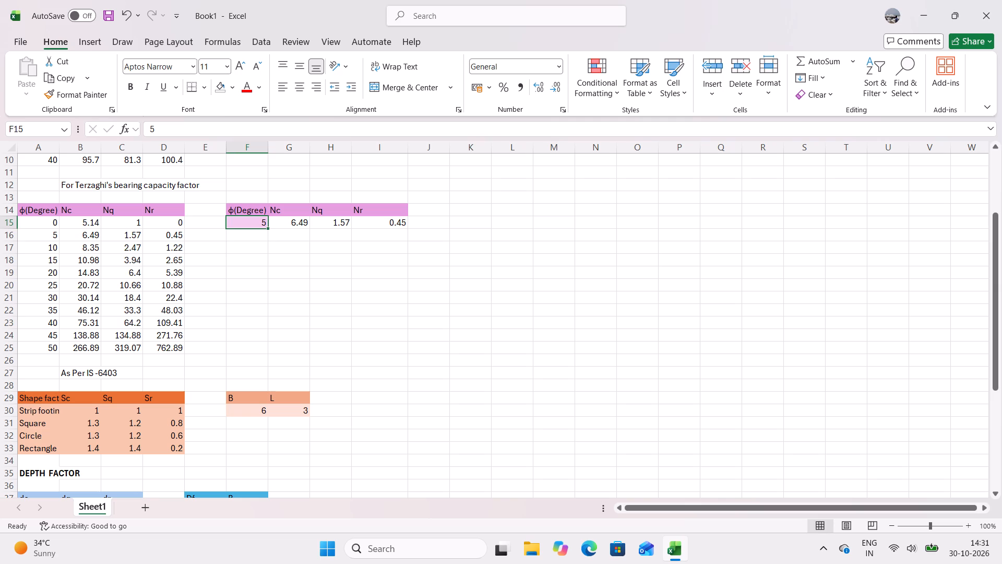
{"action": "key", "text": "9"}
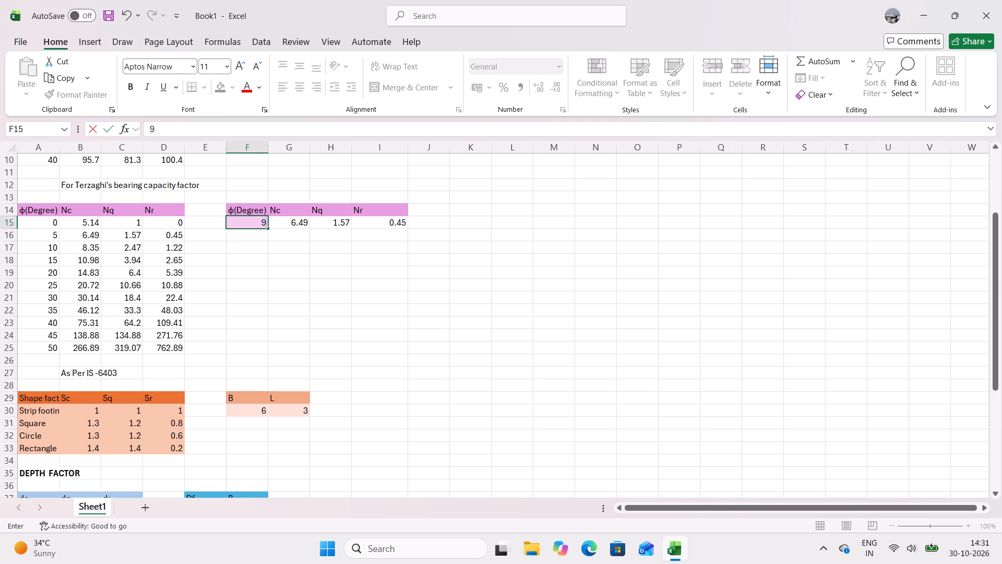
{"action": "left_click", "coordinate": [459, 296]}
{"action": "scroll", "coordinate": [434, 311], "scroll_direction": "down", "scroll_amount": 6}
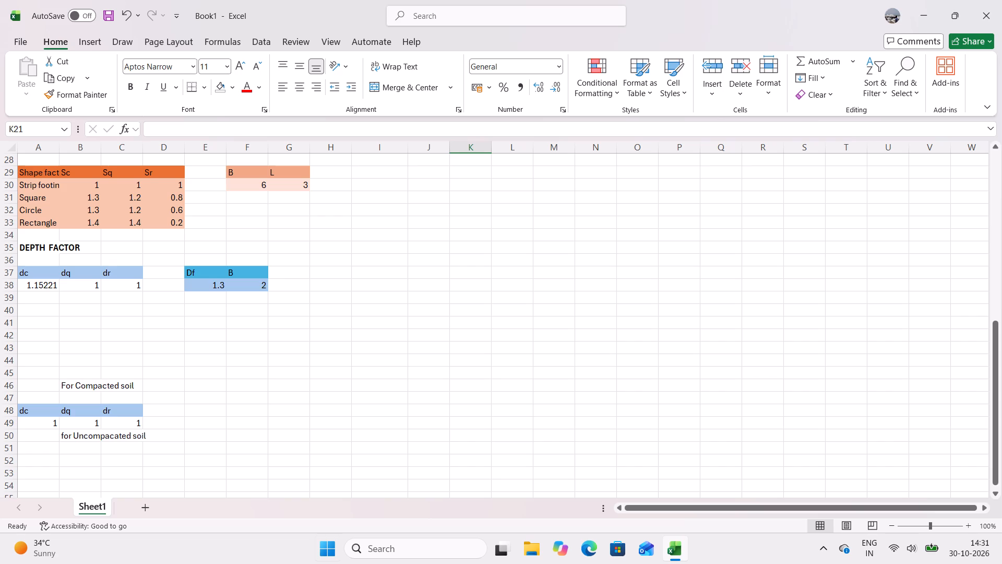
Set the friction angle in F15 to 11 and check the dq and dr depth factors again.
{"action": "scroll", "coordinate": [352, 355], "scroll_direction": "up", "scroll_amount": 5}
{"action": "left_click", "coordinate": [260, 189]}
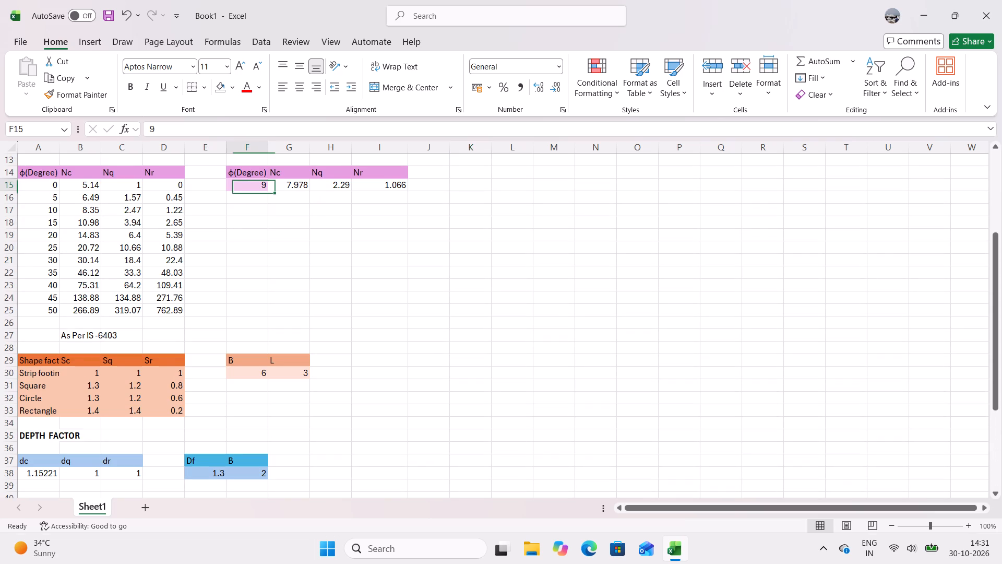
{"action": "type", "text": "11"}
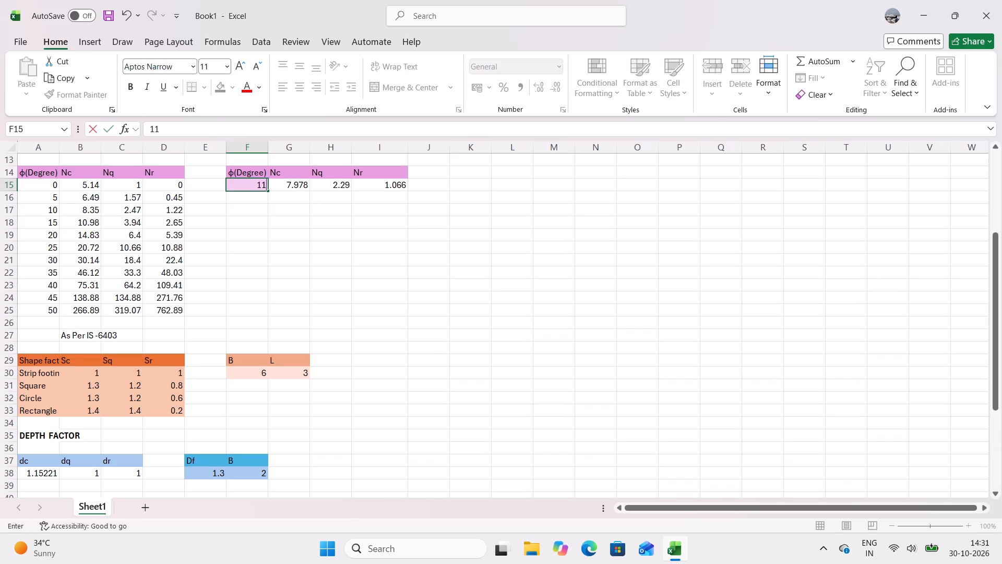
{"action": "left_click", "coordinate": [595, 391]}
{"action": "scroll", "coordinate": [578, 395], "scroll_direction": "down", "scroll_amount": 4}
{"action": "scroll", "coordinate": [573, 392], "scroll_direction": "up", "scroll_amount": 1}
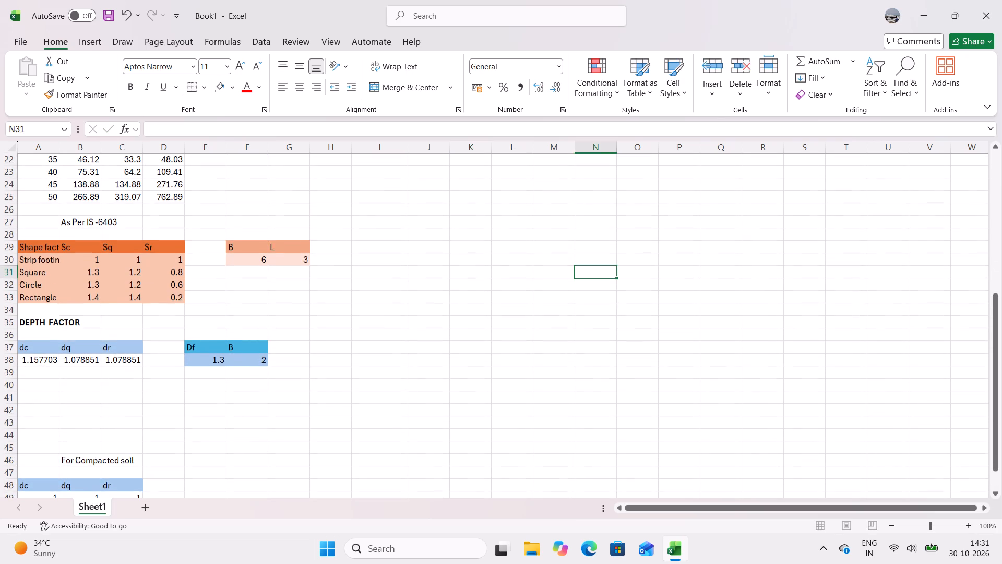
{"action": "scroll", "coordinate": [455, 375], "scroll_direction": "up", "scroll_amount": 2}
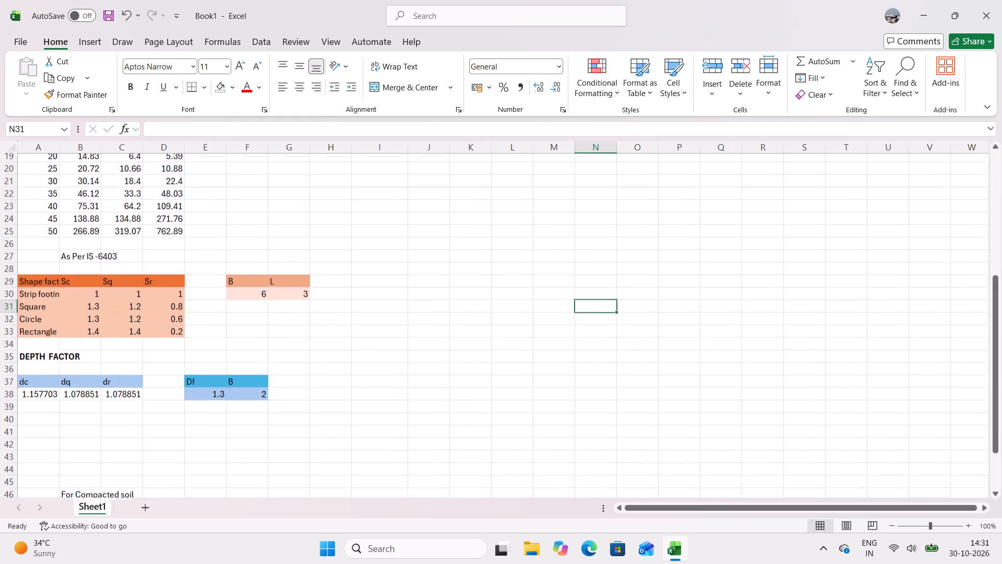
{"action": "scroll", "coordinate": [426, 350], "scroll_direction": "up", "scroll_amount": 1}
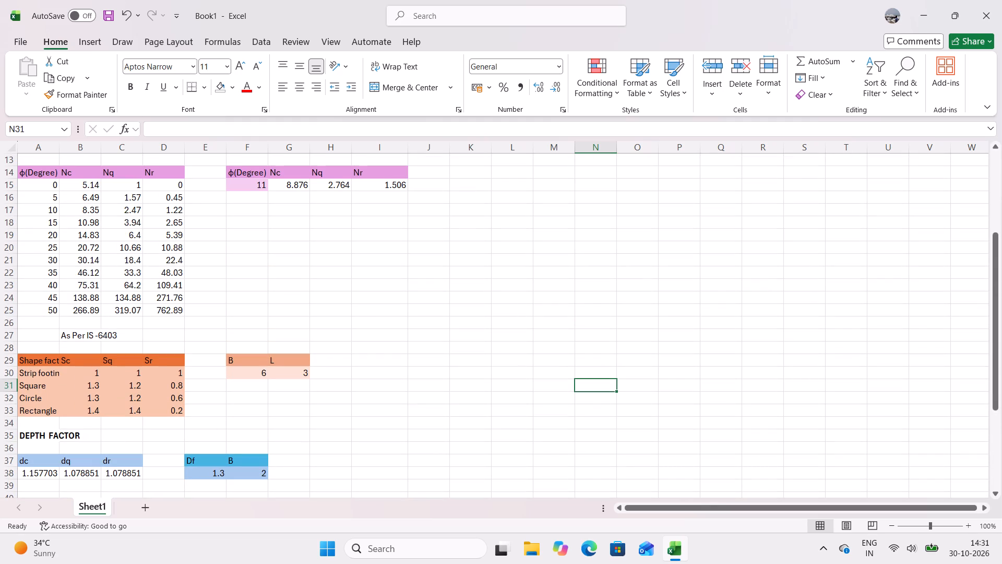
Set the friction angle in F15 to 10 and check the dq and dr depth factors.
{"action": "left_click", "coordinate": [264, 188]}
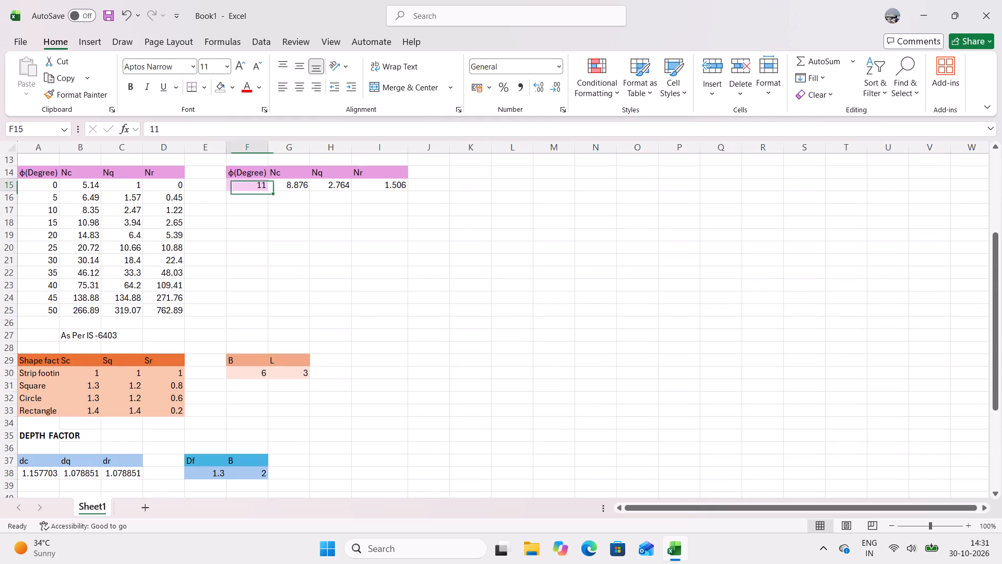
{"action": "type", "text": "10"}
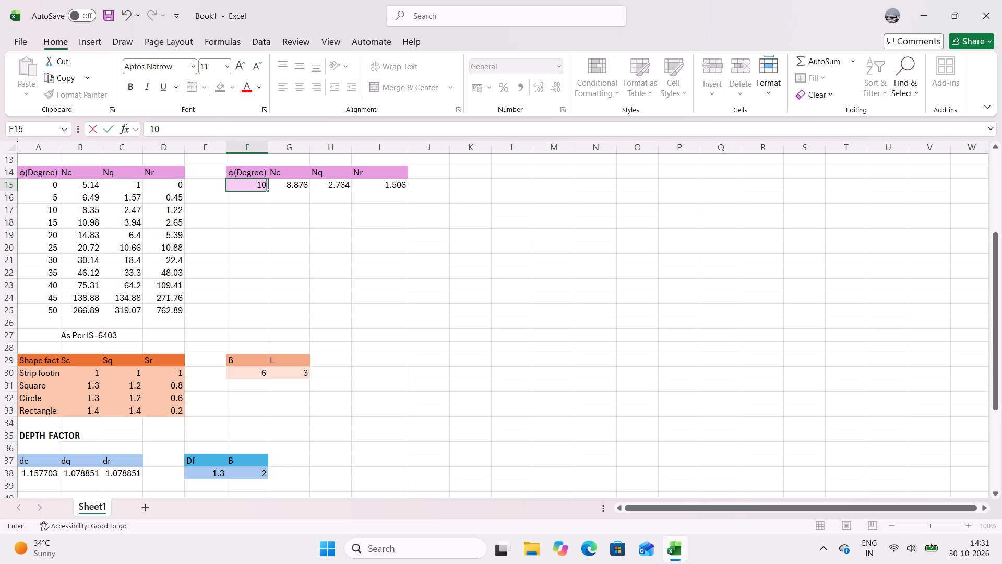
{"action": "left_click", "coordinate": [641, 271]}
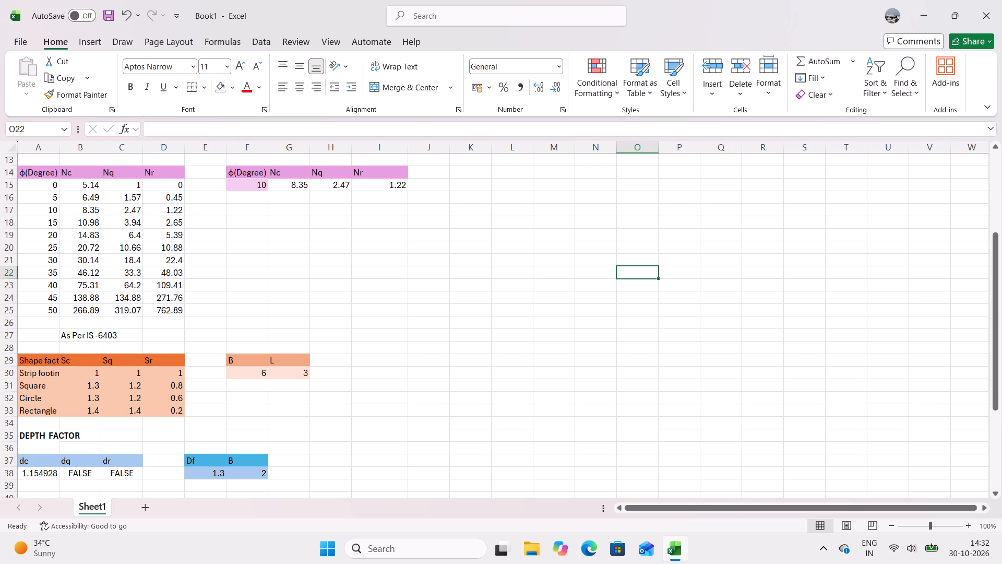
{"action": "scroll", "coordinate": [273, 402], "scroll_direction": "up", "scroll_amount": 1}
{"action": "scroll", "coordinate": [273, 402], "scroll_direction": "down", "scroll_amount": 3}
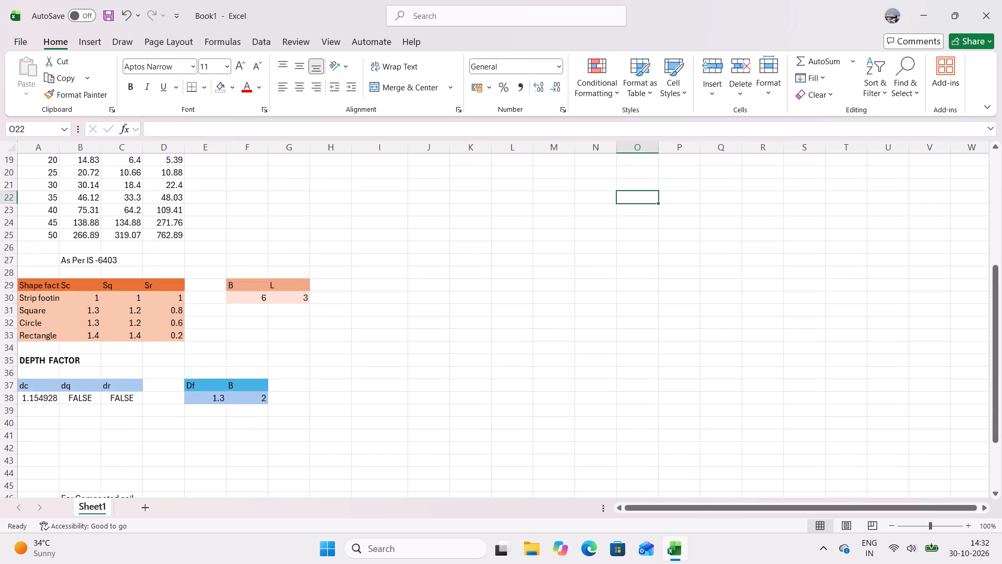
Add 1 as the value-if-false argument of the inner IF in the dq formula in B38.
{"action": "left_click", "coordinate": [68, 402]}
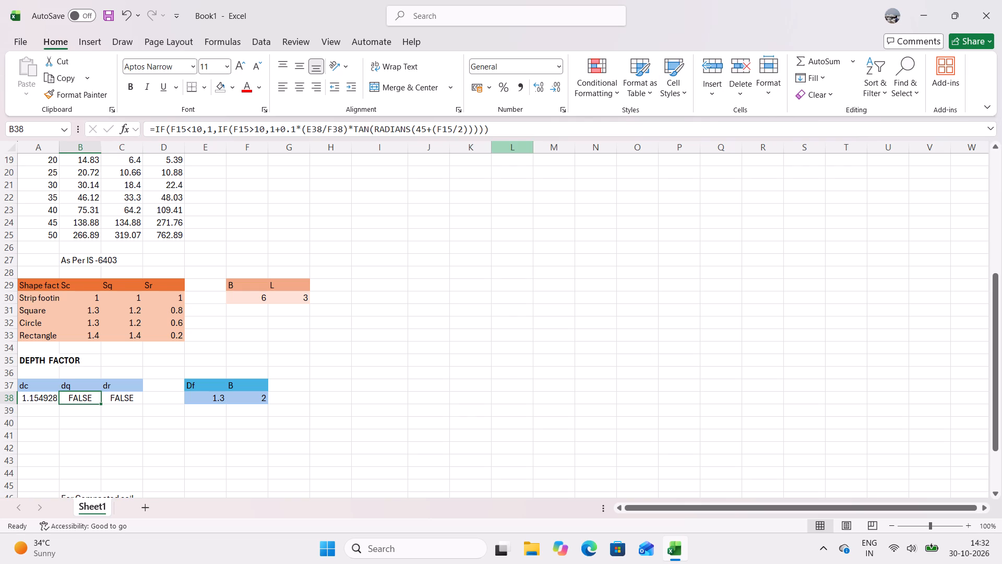
{"action": "left_click", "coordinate": [476, 124]}
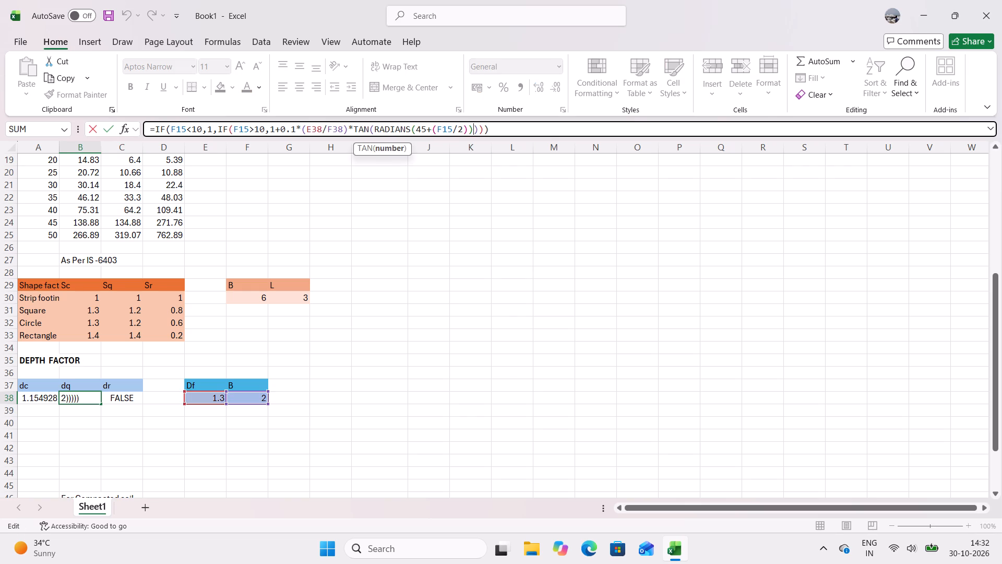
{"action": "left_click", "coordinate": [485, 128]}
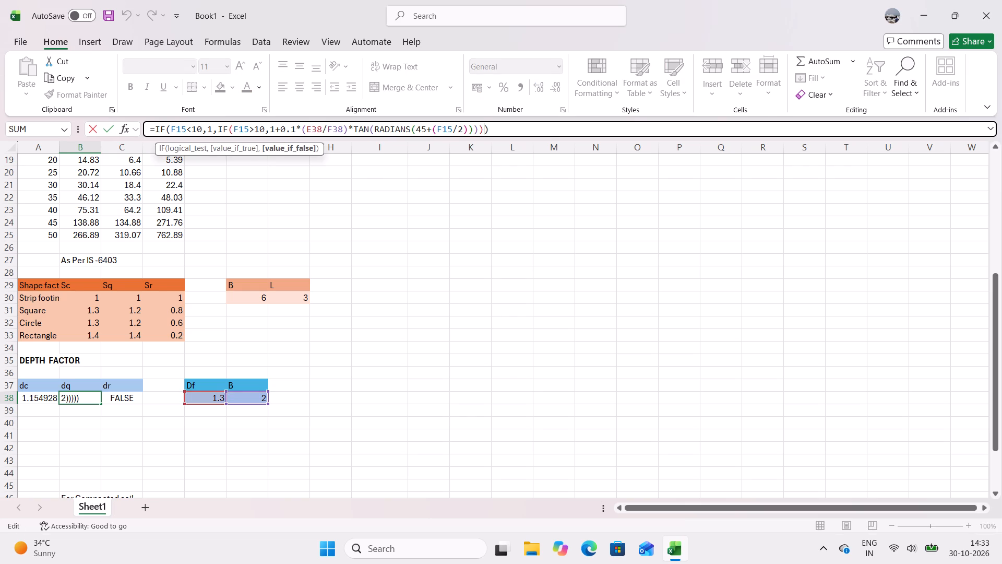
{"action": "left_click", "coordinate": [478, 129]}
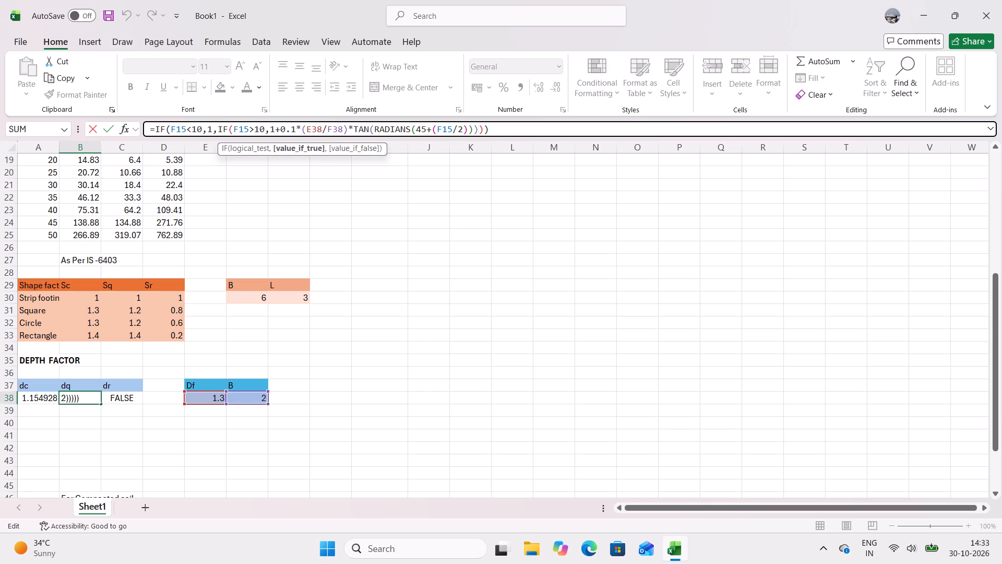
{"action": "key", "text": "comma"}
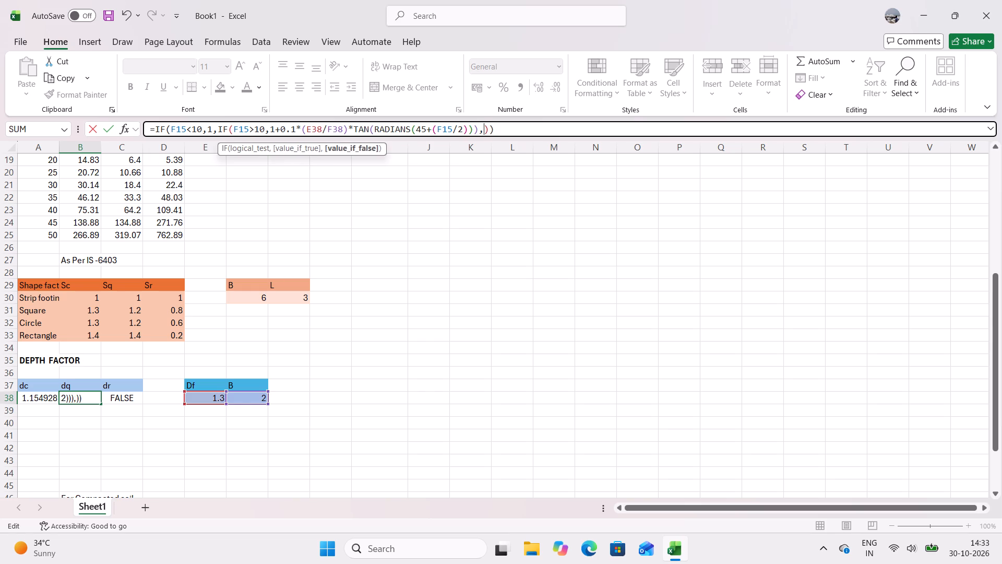
{"action": "key", "text": "1"}
{"action": "key", "text": "Return"}
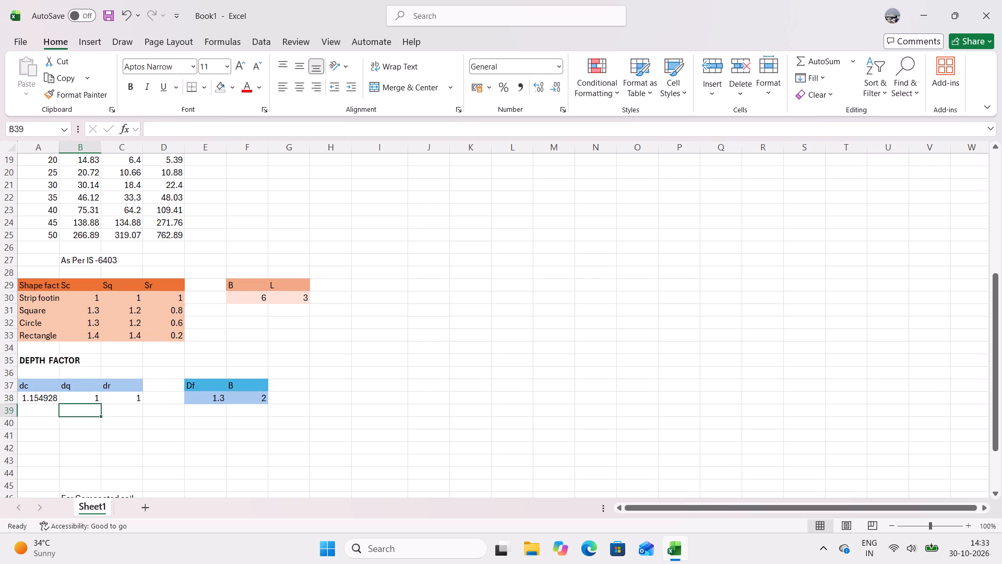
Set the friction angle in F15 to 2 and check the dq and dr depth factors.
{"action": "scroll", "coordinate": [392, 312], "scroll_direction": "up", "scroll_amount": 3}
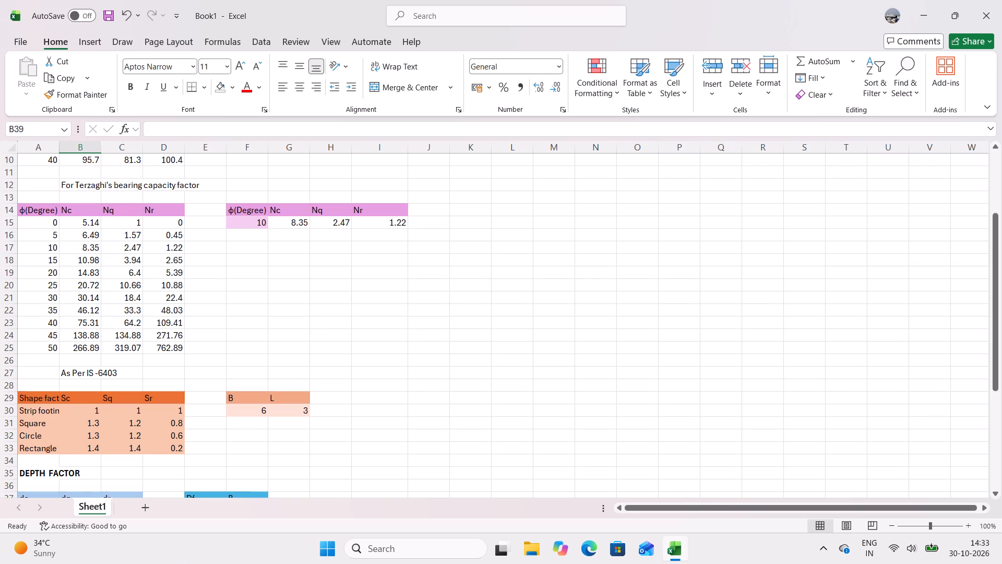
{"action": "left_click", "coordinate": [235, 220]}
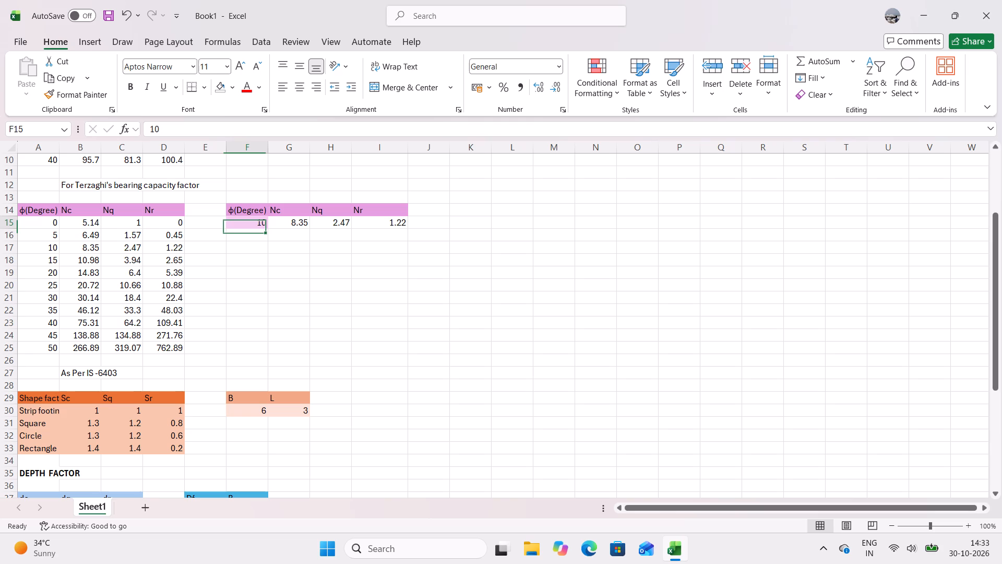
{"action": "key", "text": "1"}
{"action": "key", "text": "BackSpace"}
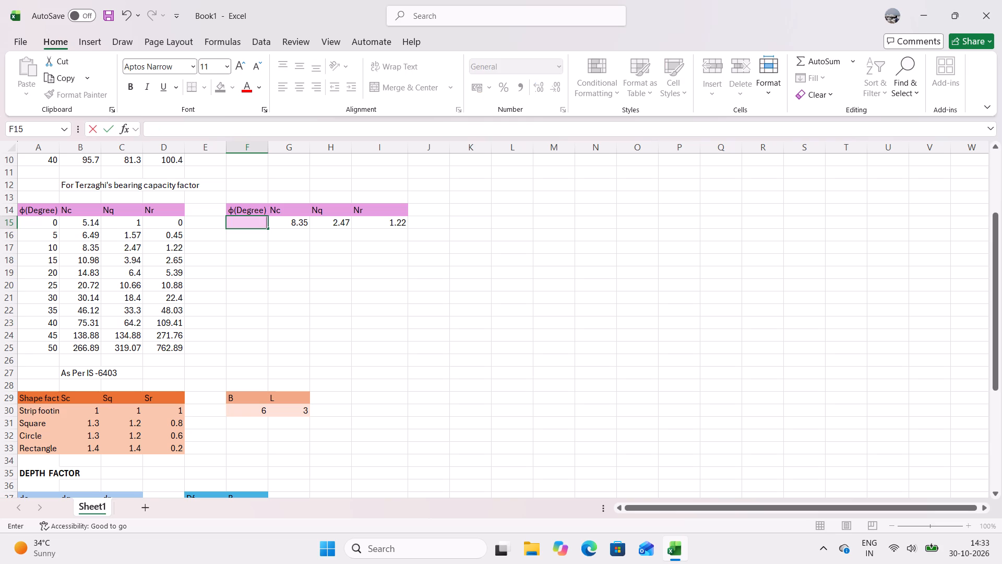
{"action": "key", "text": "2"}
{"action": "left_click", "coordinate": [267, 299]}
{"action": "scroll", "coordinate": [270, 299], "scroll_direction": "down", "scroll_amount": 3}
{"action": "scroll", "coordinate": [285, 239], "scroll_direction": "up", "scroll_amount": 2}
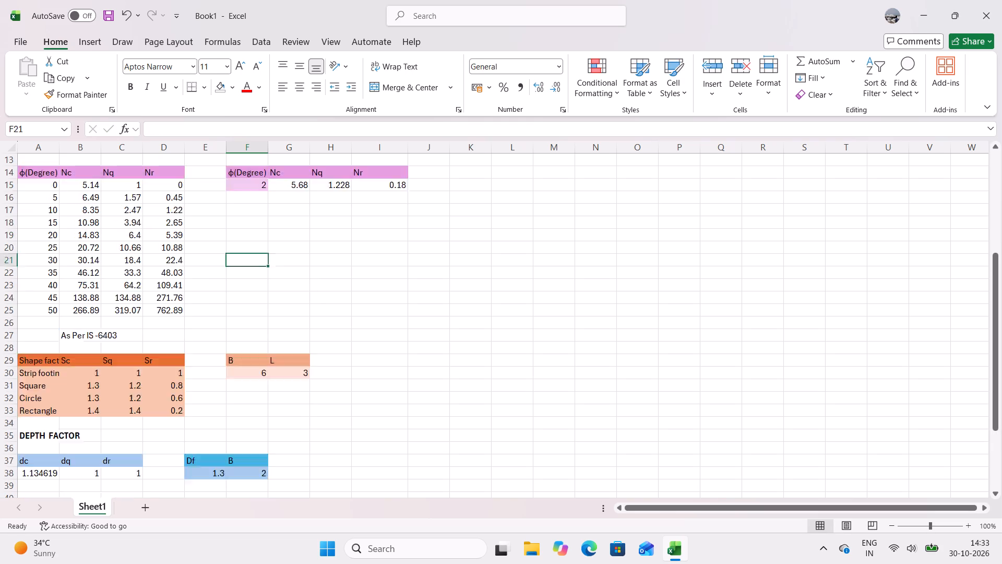
Set the friction angle in F15 to 10 and check the dr and dq values and formulas in C38 and B38.
{"action": "scroll", "coordinate": [284, 236], "scroll_direction": "up", "scroll_amount": 1}
{"action": "left_click", "coordinate": [256, 222]}
{"action": "type", "text": "10"}
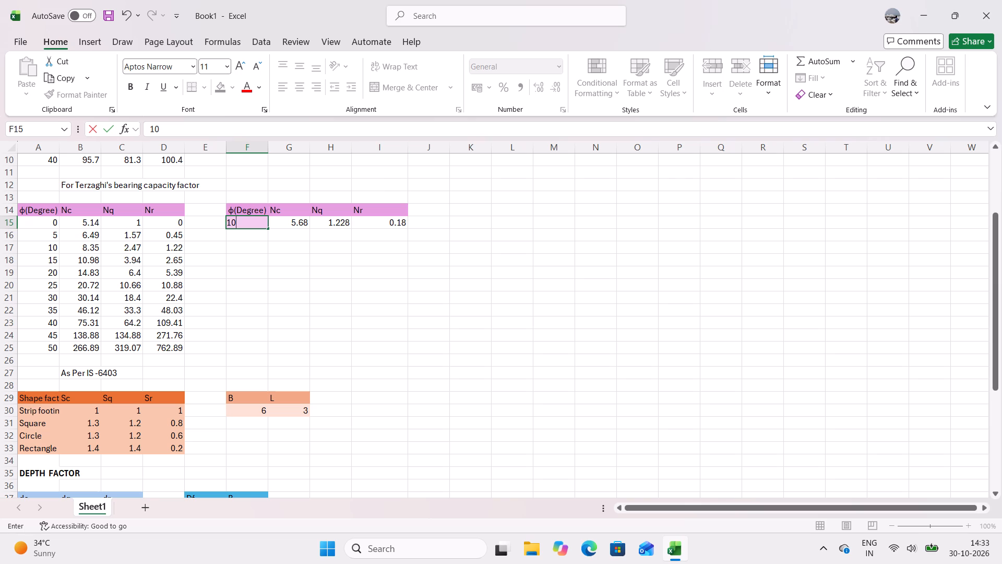
{"action": "left_click_drag", "start_coordinate": [310, 332], "coordinate": [312, 336]}
{"action": "scroll", "coordinate": [274, 453], "scroll_direction": "up", "scroll_amount": 1}
{"action": "scroll", "coordinate": [371, 323], "scroll_direction": "down", "scroll_amount": 3}
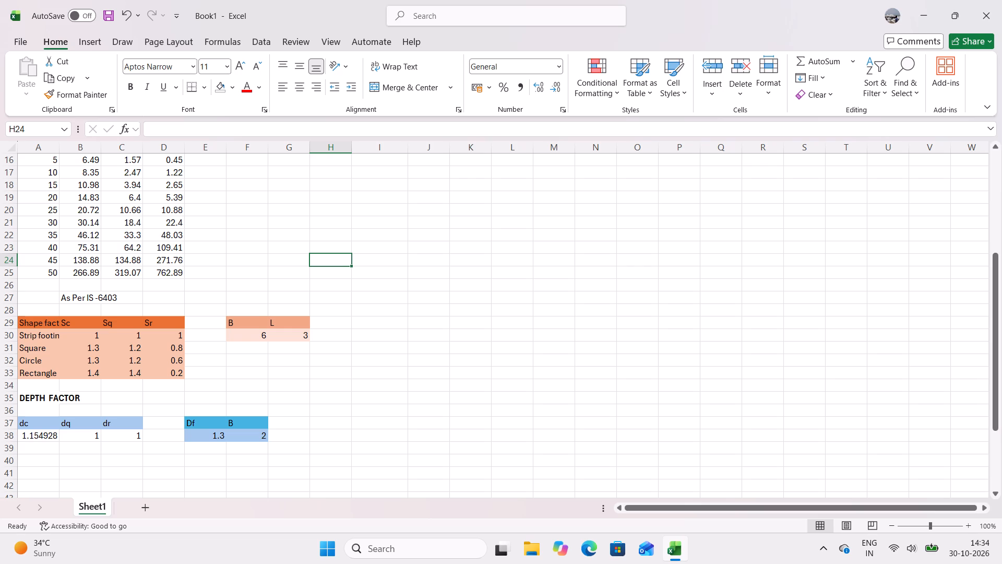
{"action": "left_click", "coordinate": [156, 354]}
{"action": "left_click", "coordinate": [252, 336]}
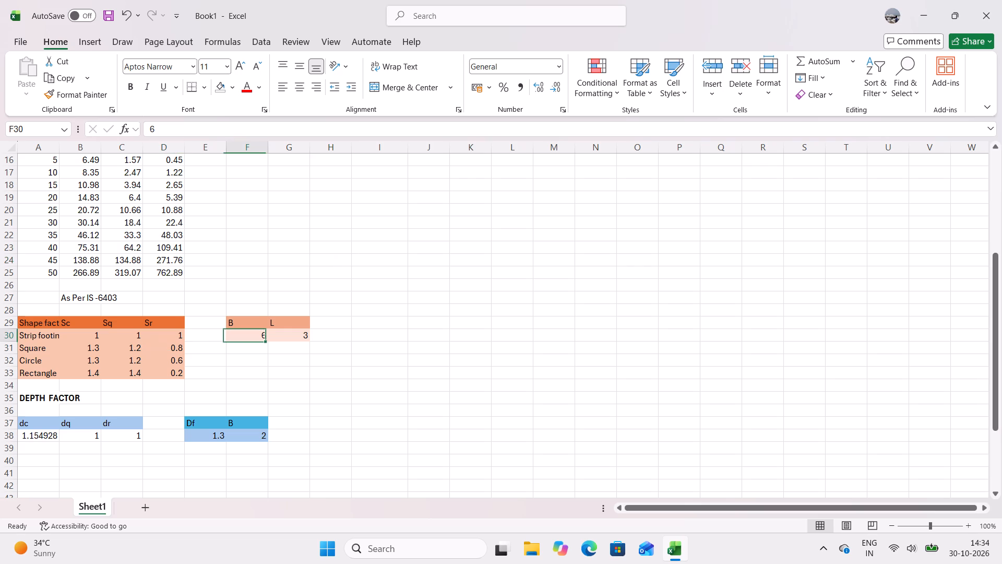
{"action": "left_click", "coordinate": [104, 437]}
{"action": "left_click", "coordinate": [118, 429]}
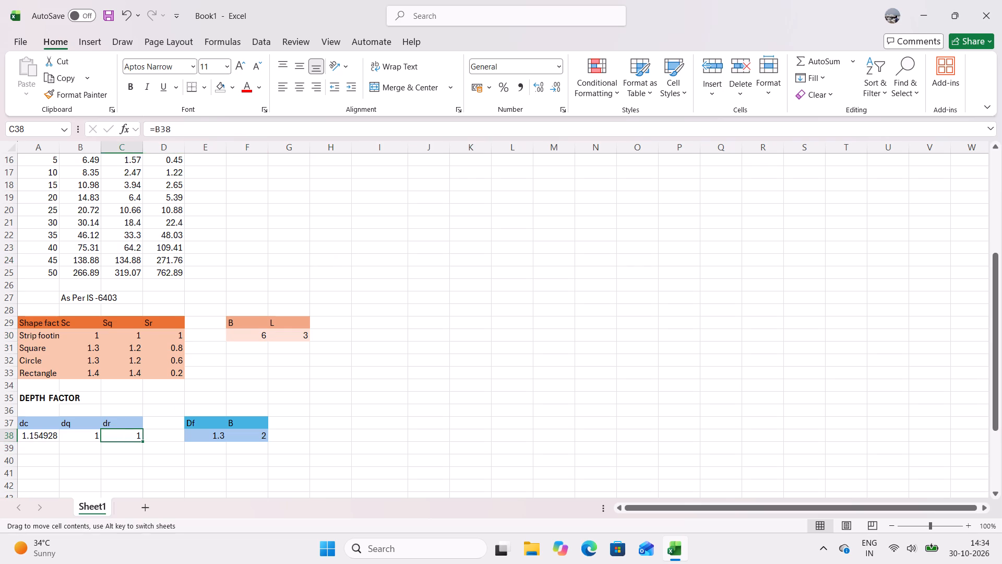
{"action": "left_click", "coordinate": [87, 431]}
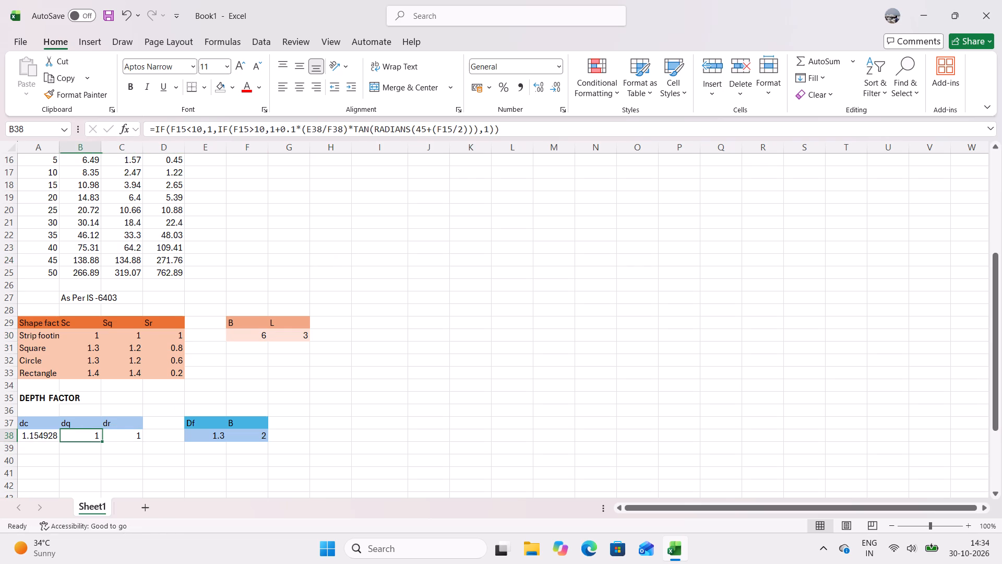